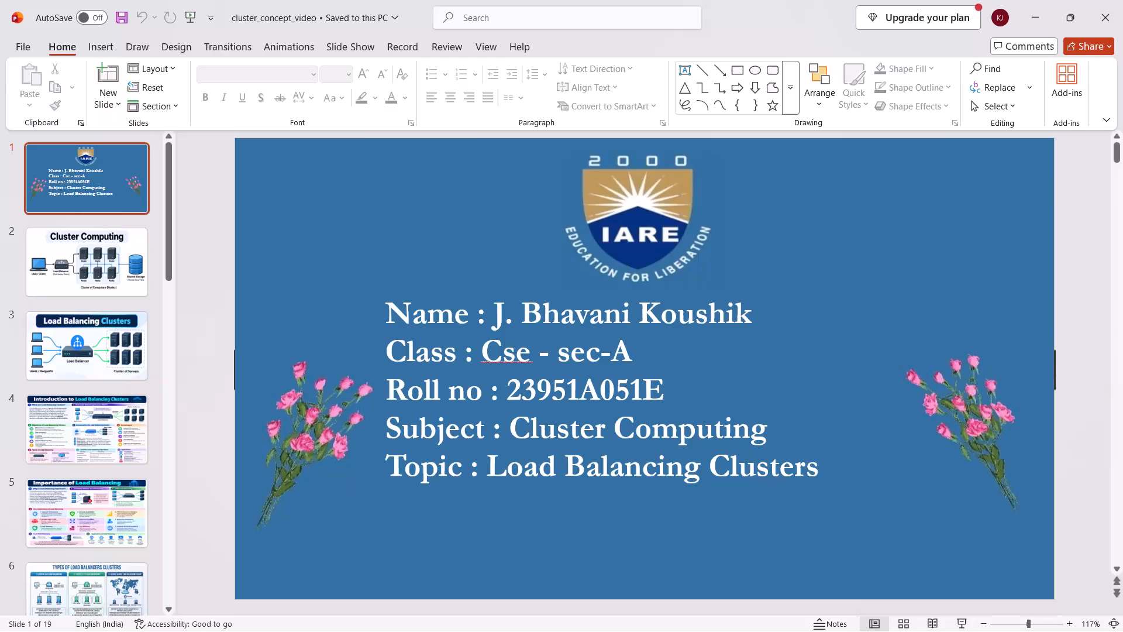
# Open the slide show recording view starting at the title slide.
pyautogui.click(400, 43)
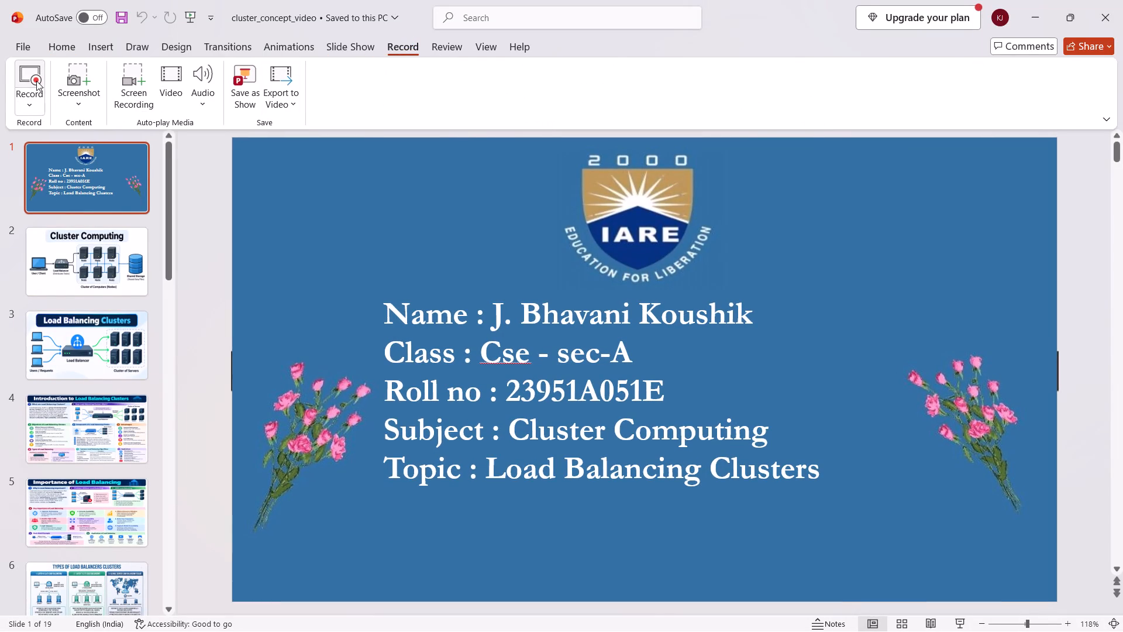
pyautogui.click(36, 81)
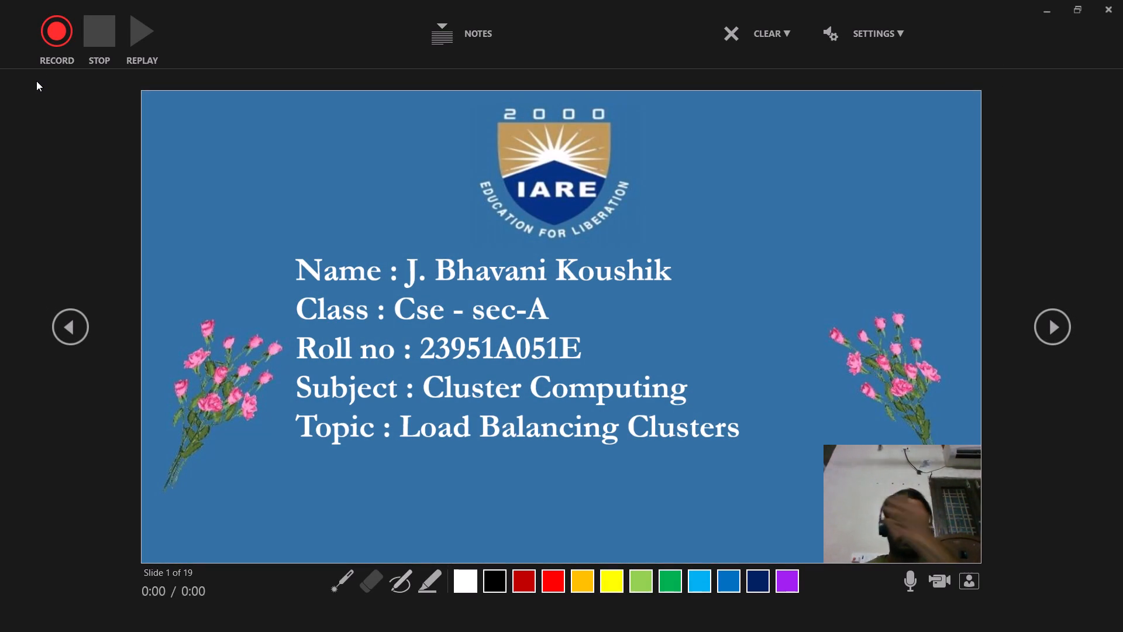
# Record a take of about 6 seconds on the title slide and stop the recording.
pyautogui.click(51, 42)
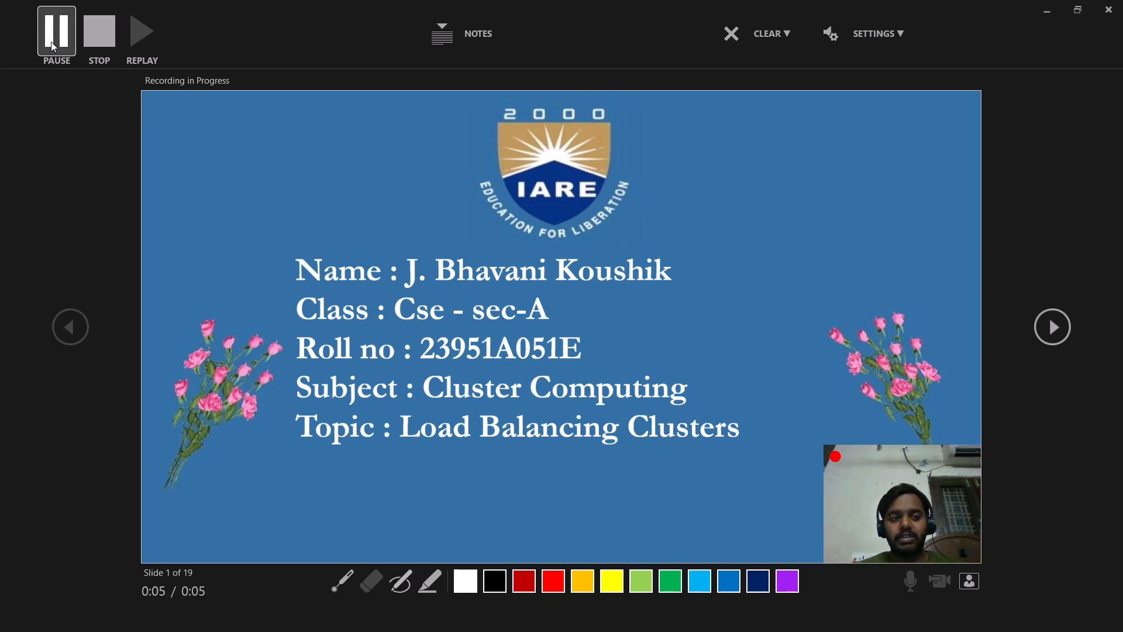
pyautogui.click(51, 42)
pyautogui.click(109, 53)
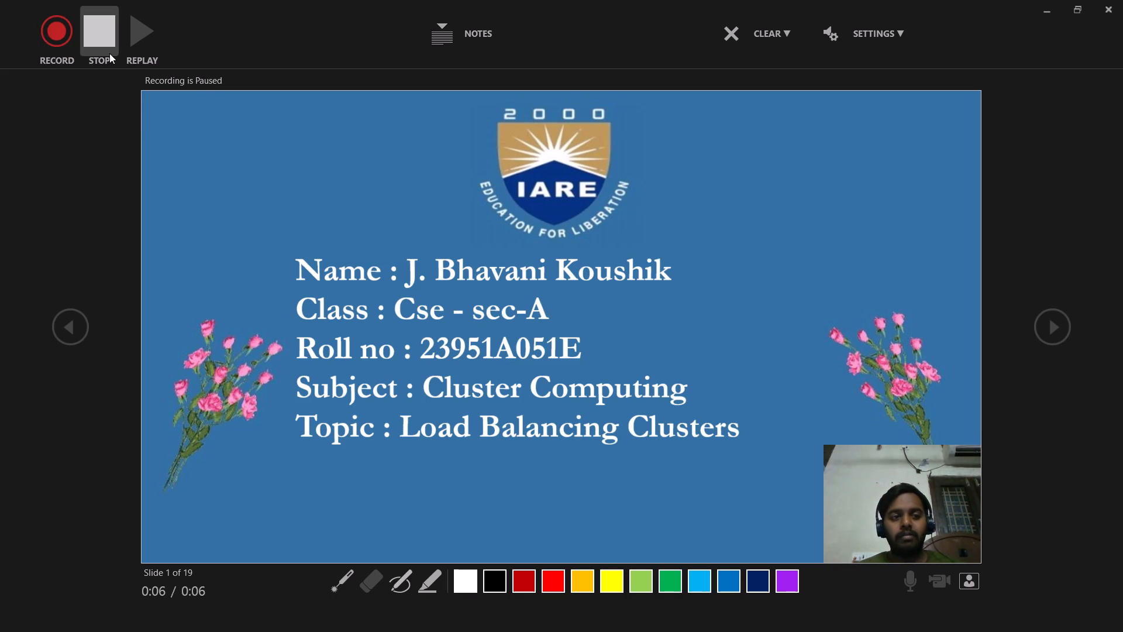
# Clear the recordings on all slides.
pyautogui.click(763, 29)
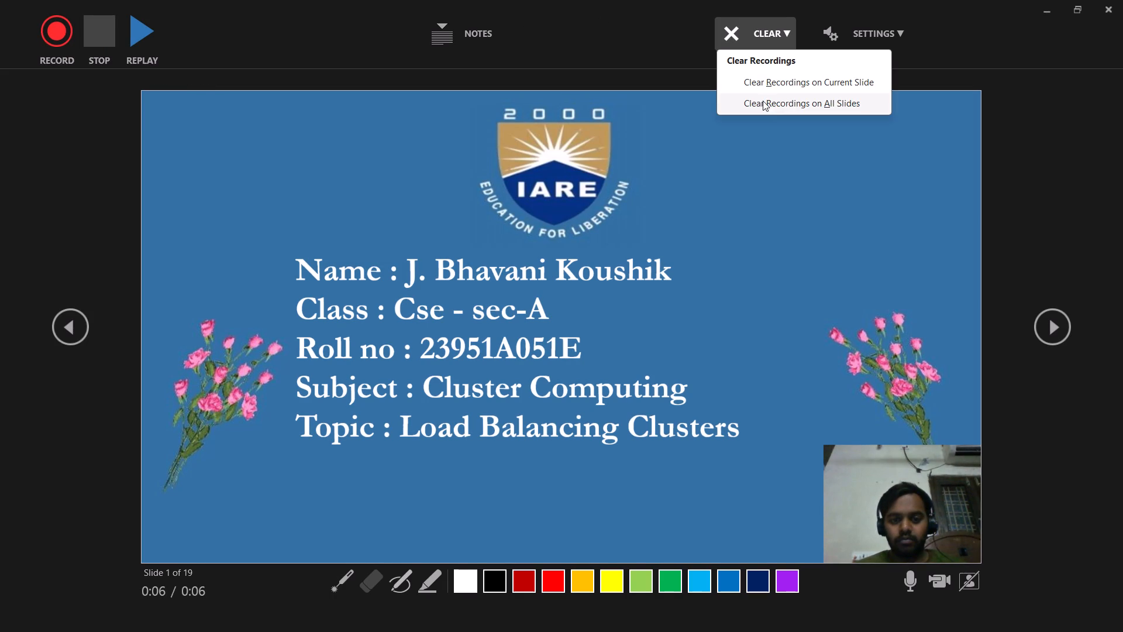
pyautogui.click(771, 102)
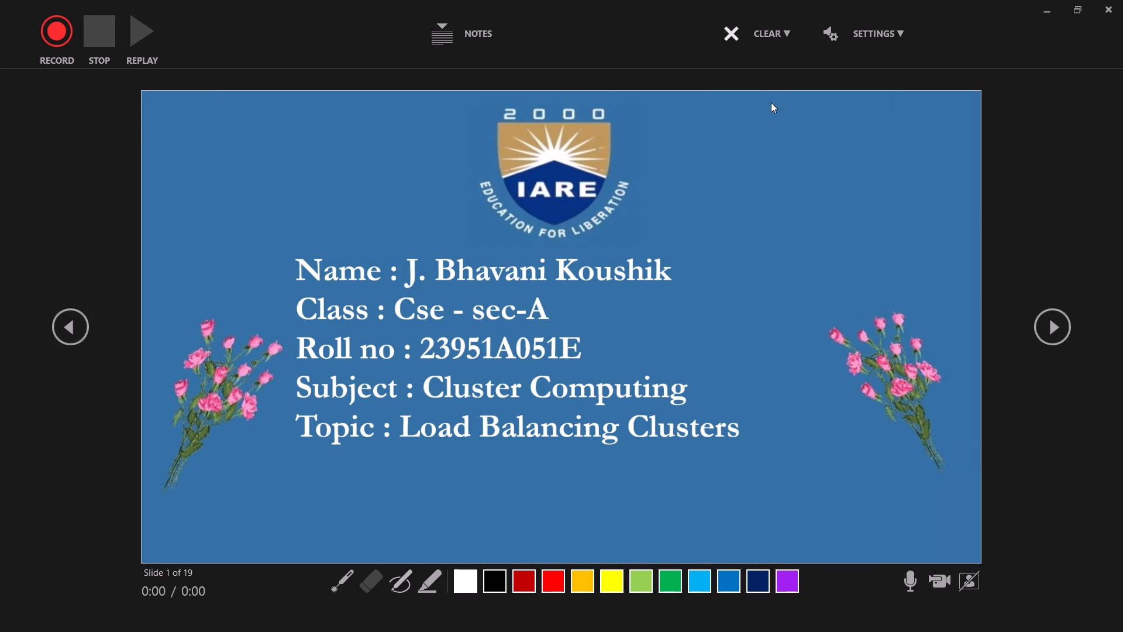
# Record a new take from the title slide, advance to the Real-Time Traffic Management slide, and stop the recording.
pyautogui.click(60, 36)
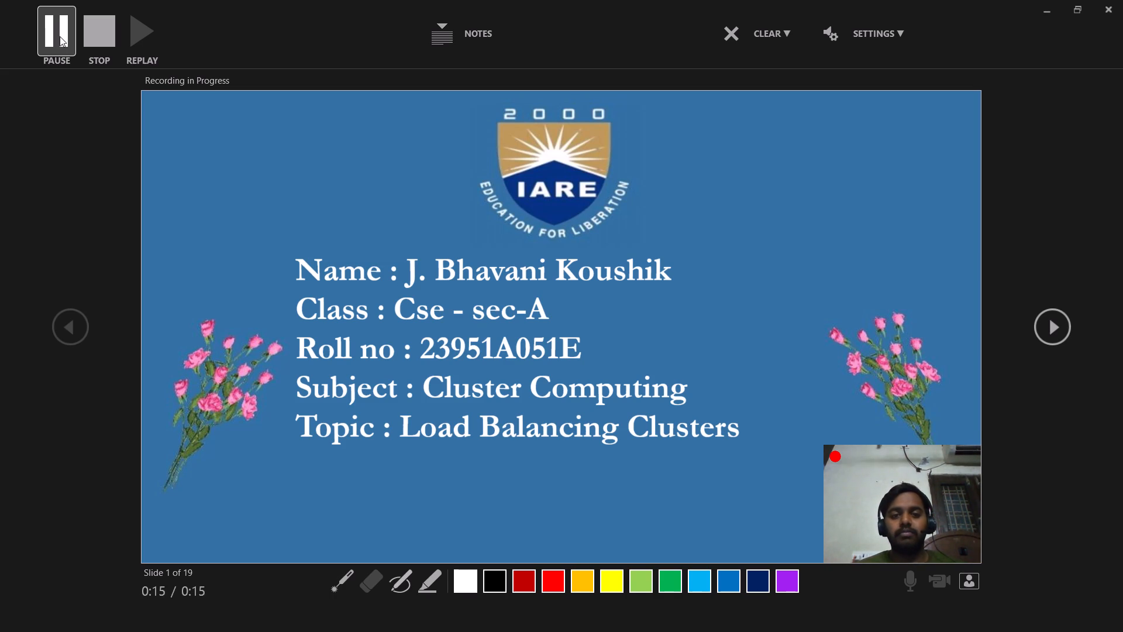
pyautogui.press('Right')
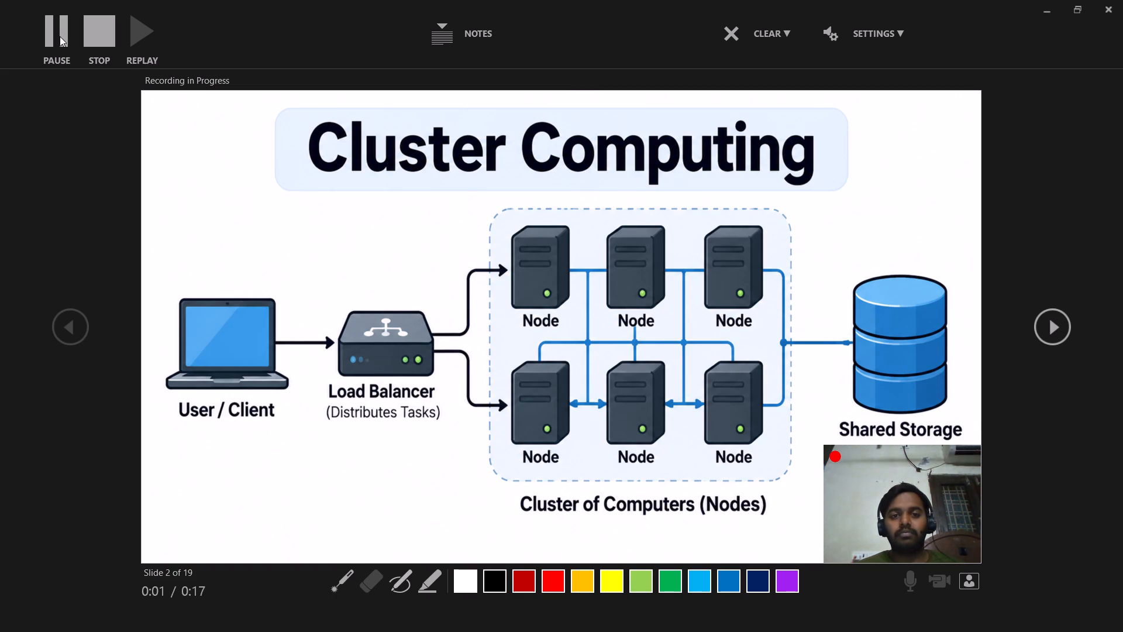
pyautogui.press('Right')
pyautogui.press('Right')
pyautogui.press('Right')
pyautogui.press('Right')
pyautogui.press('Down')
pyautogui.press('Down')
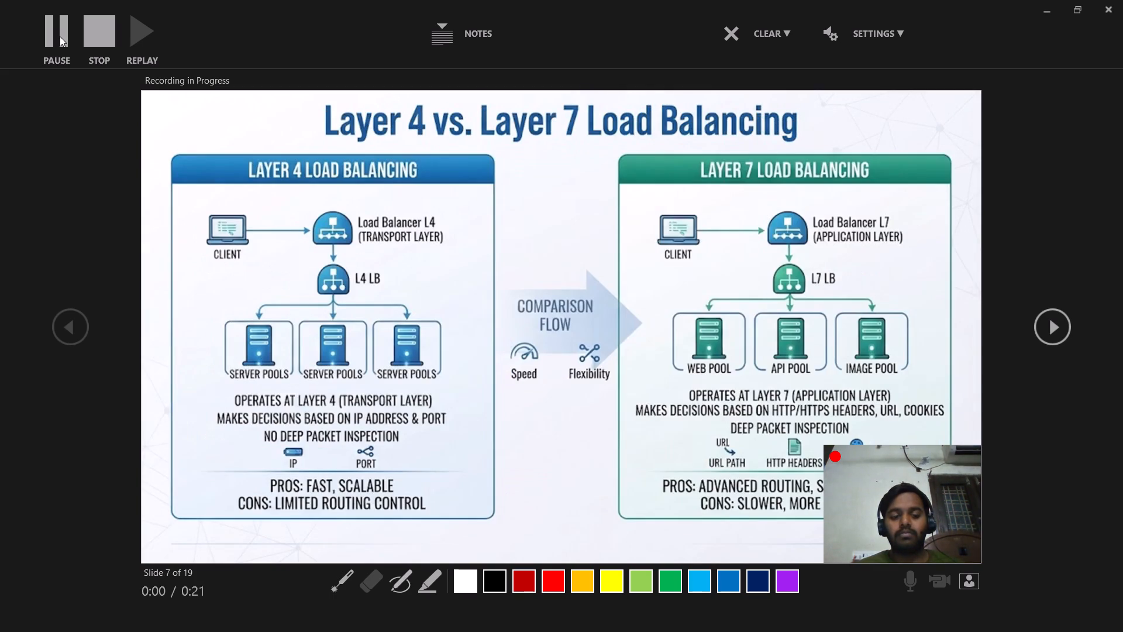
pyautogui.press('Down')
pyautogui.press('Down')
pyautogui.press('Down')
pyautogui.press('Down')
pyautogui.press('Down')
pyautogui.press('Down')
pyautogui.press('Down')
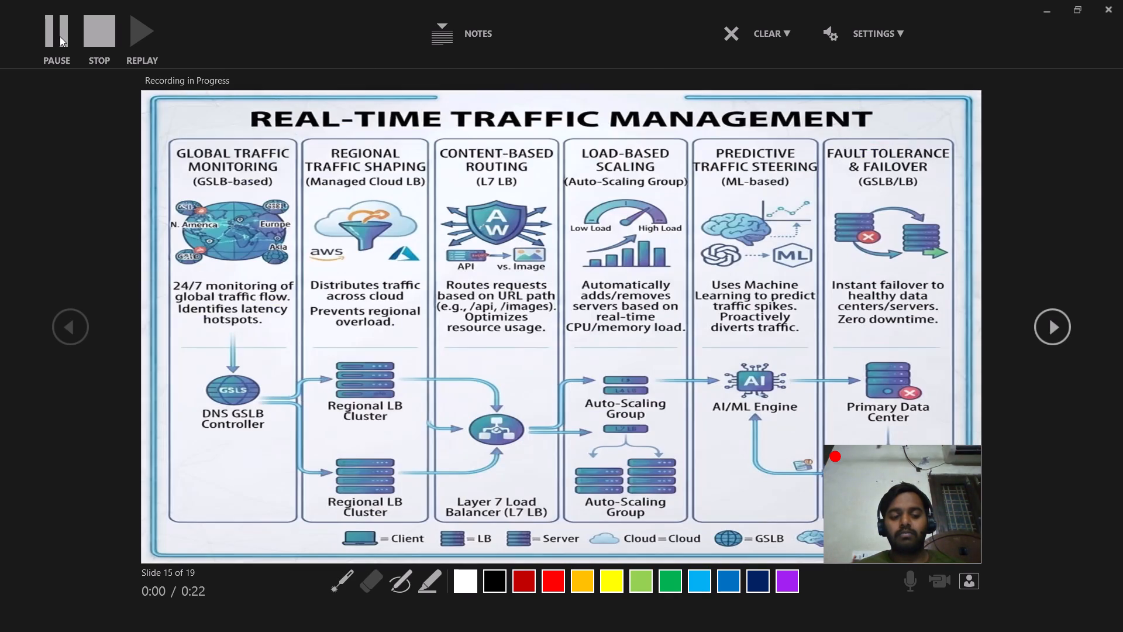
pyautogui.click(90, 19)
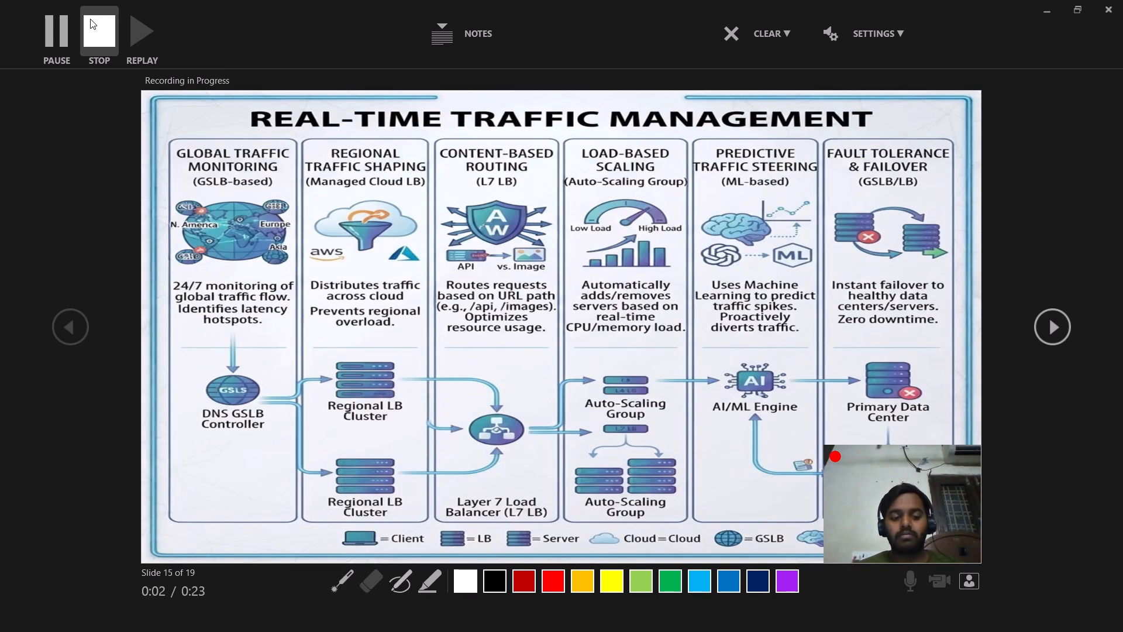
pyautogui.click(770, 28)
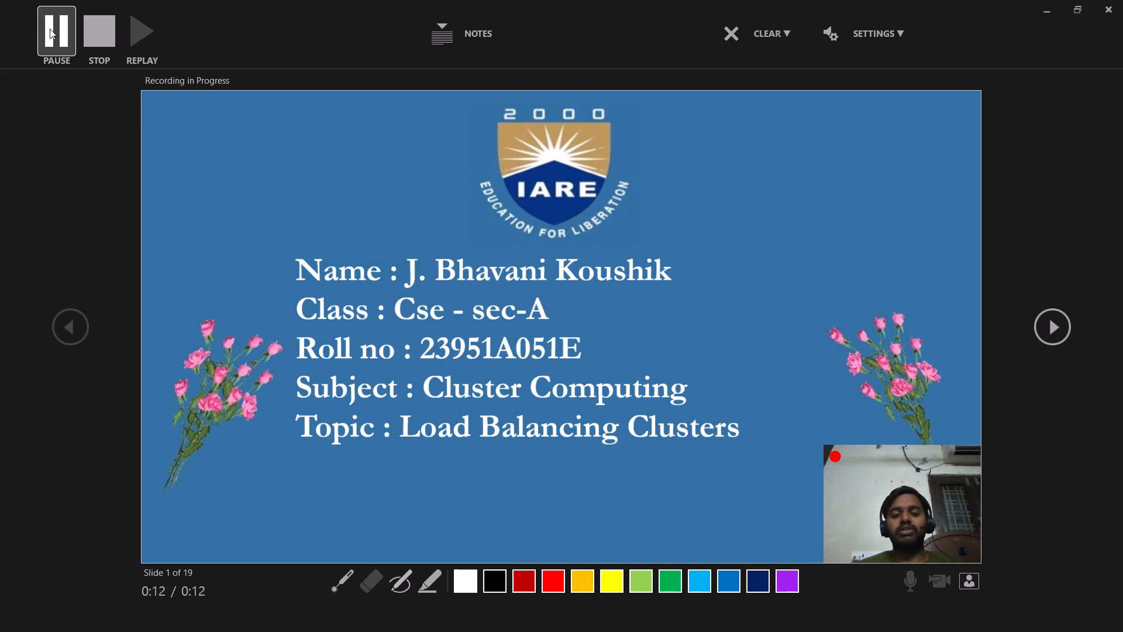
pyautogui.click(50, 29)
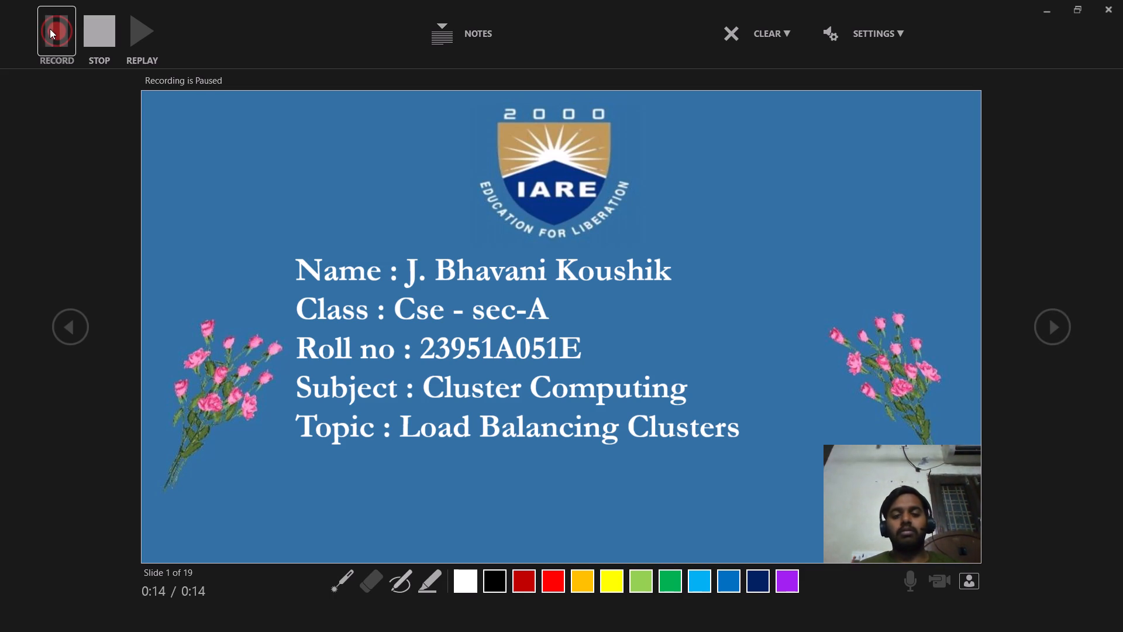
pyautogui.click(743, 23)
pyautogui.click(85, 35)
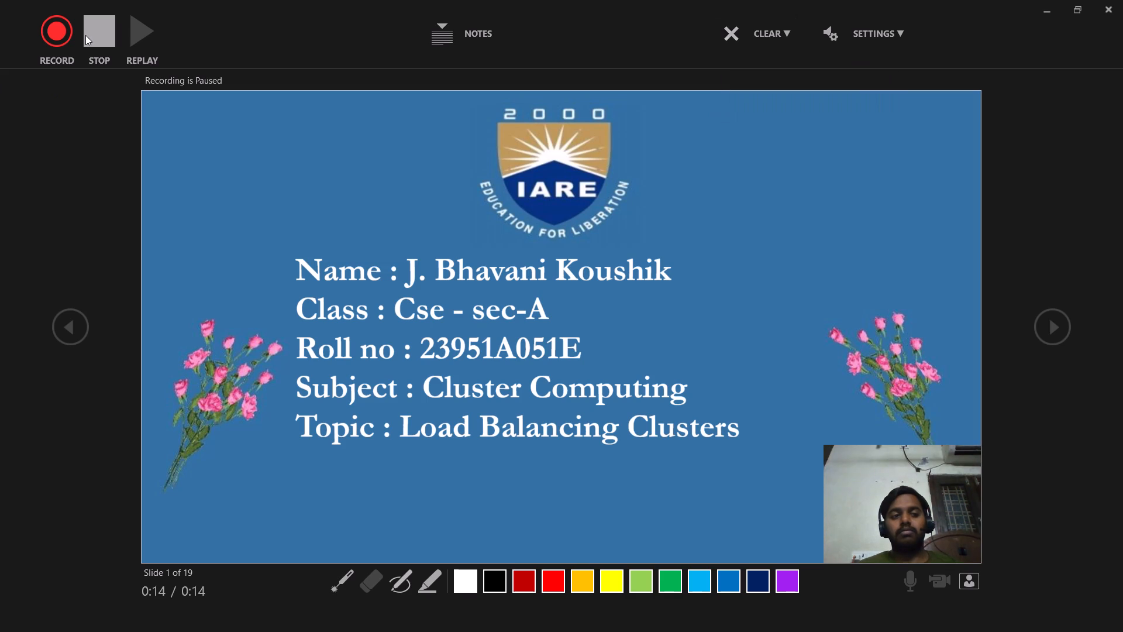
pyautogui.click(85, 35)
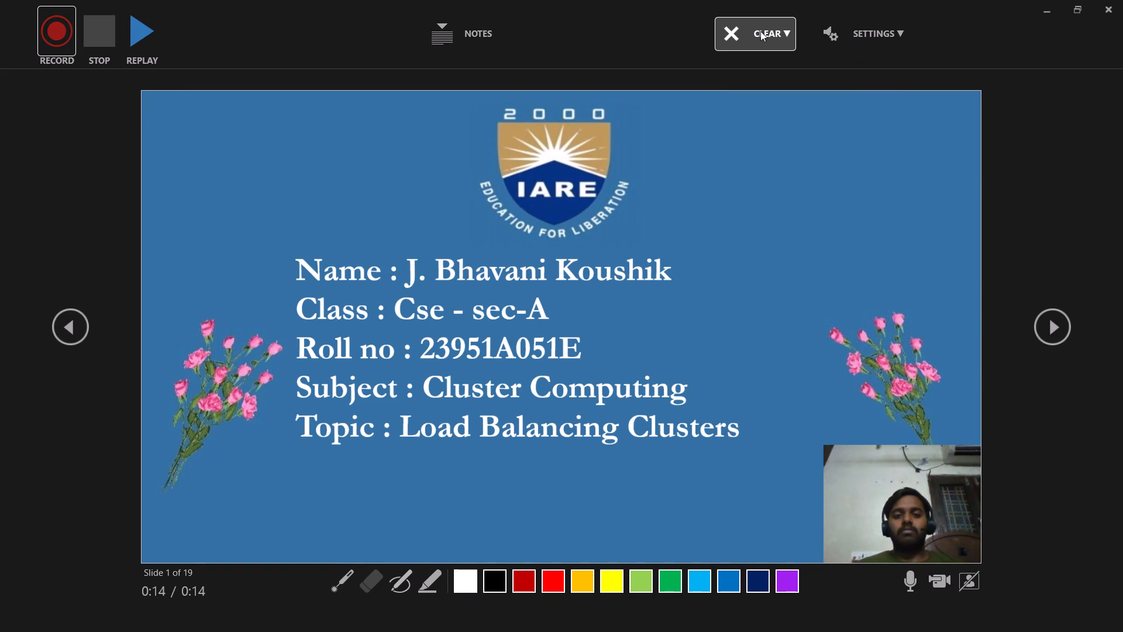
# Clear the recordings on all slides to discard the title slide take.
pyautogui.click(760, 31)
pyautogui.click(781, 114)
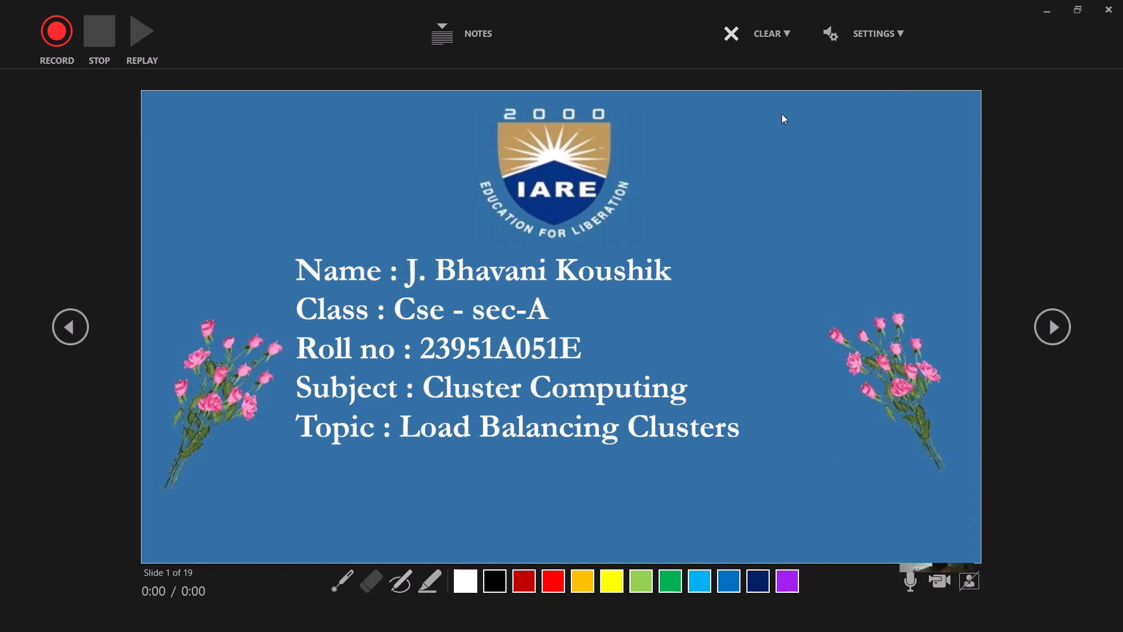
# Start a fresh recording from the title slide and advance past the Cluster Computing slide into the Load Balancing Clusters content.
pyautogui.click(42, 40)
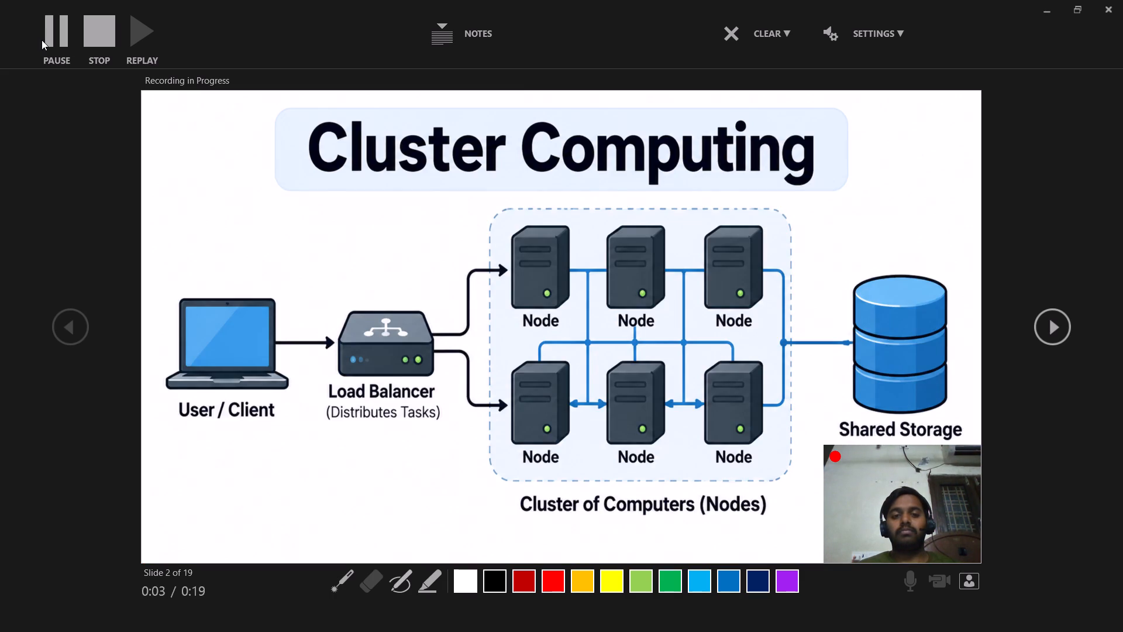
pyautogui.press('Right')
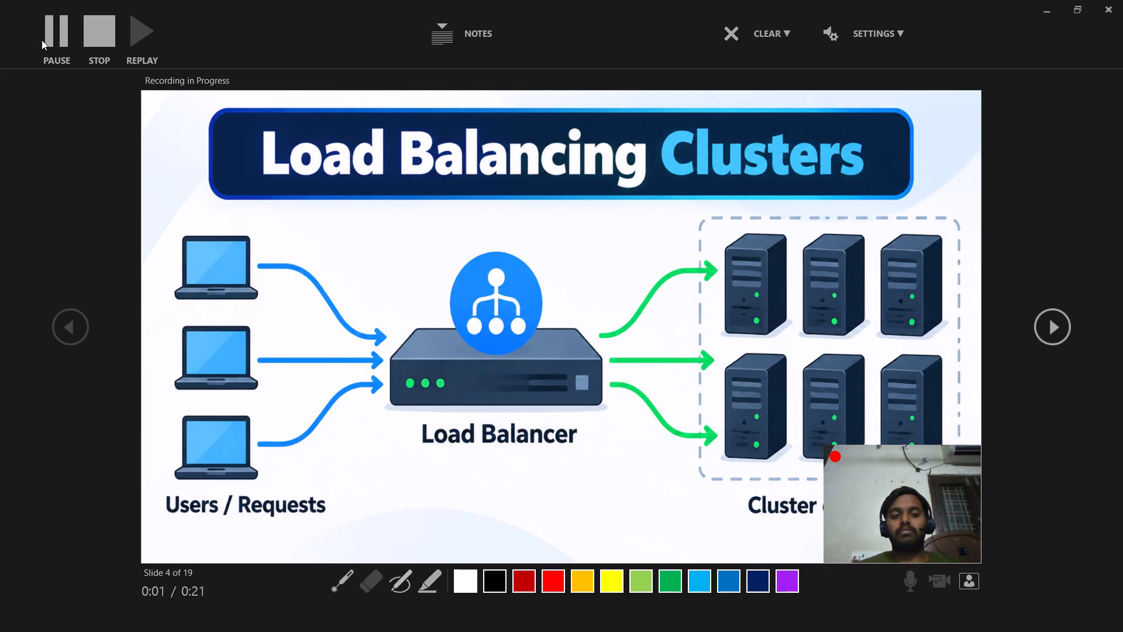
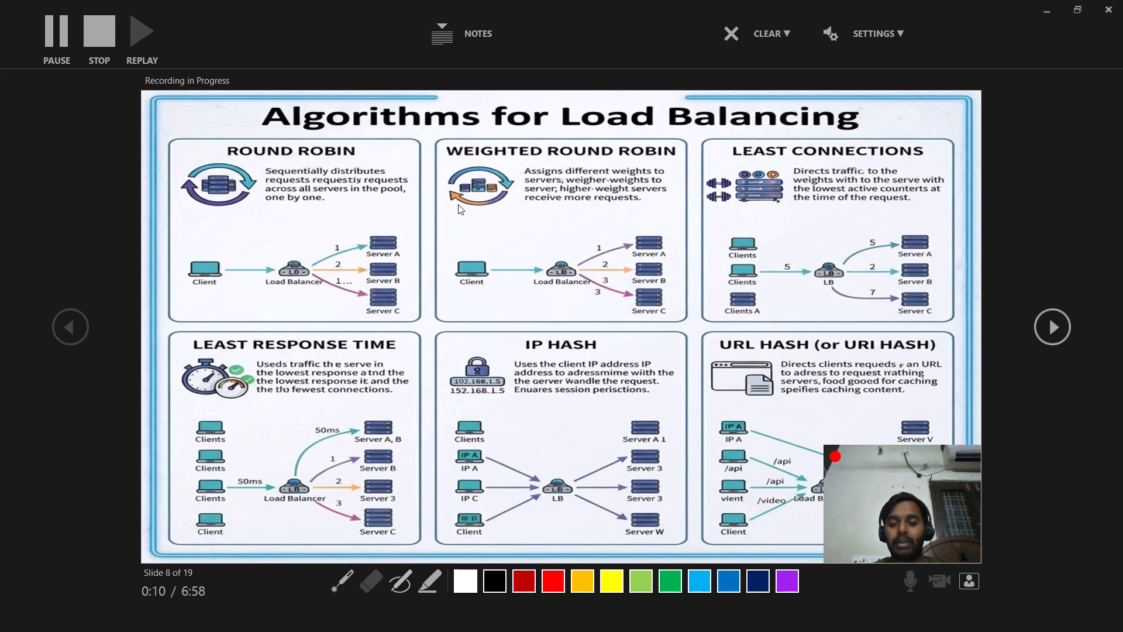
# Continue the narrated recording from the Algorithms for Load Balancing slide through the Health Checks in Load Balancing slide, advancing after each is narrated.
pyautogui.press('Right')
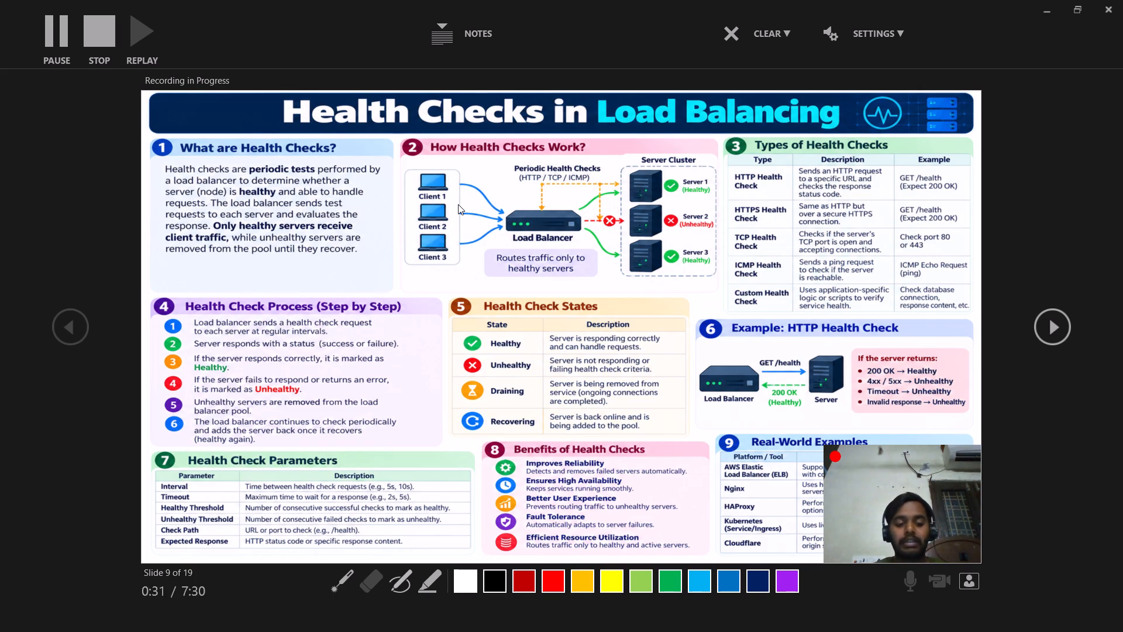
pyautogui.press('Right')
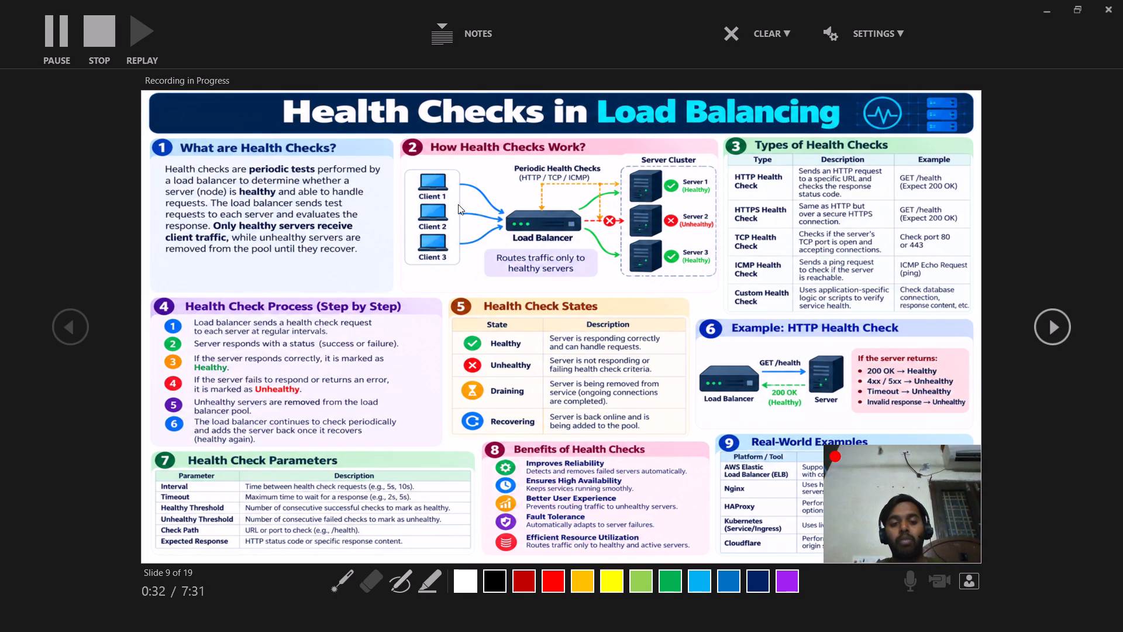
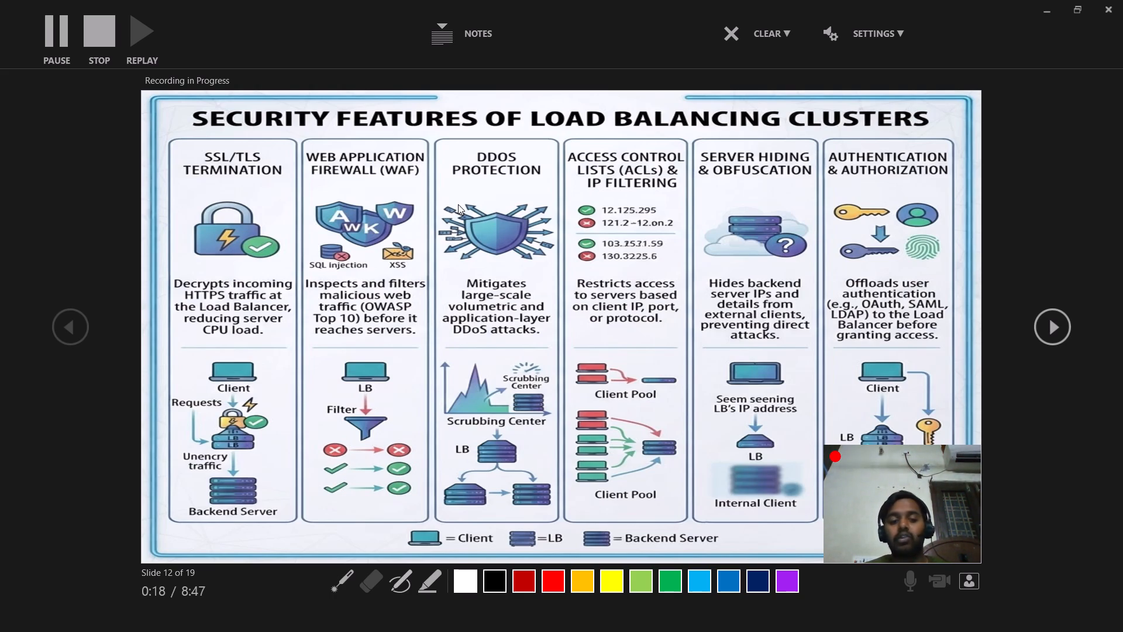
# Continue the narrated recording through the Security Features and Cloud-Based Load Balancing Solutions slides, advancing after each to the On-Premises Load Balancing Solutions slide.
pyautogui.press('Right')
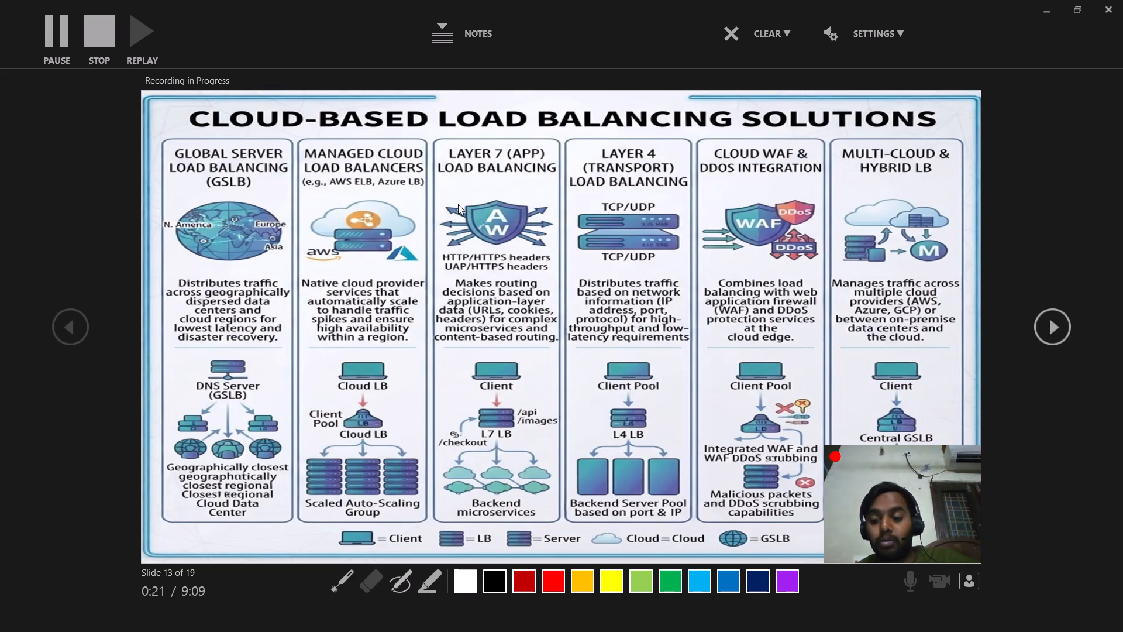
pyautogui.press('Right')
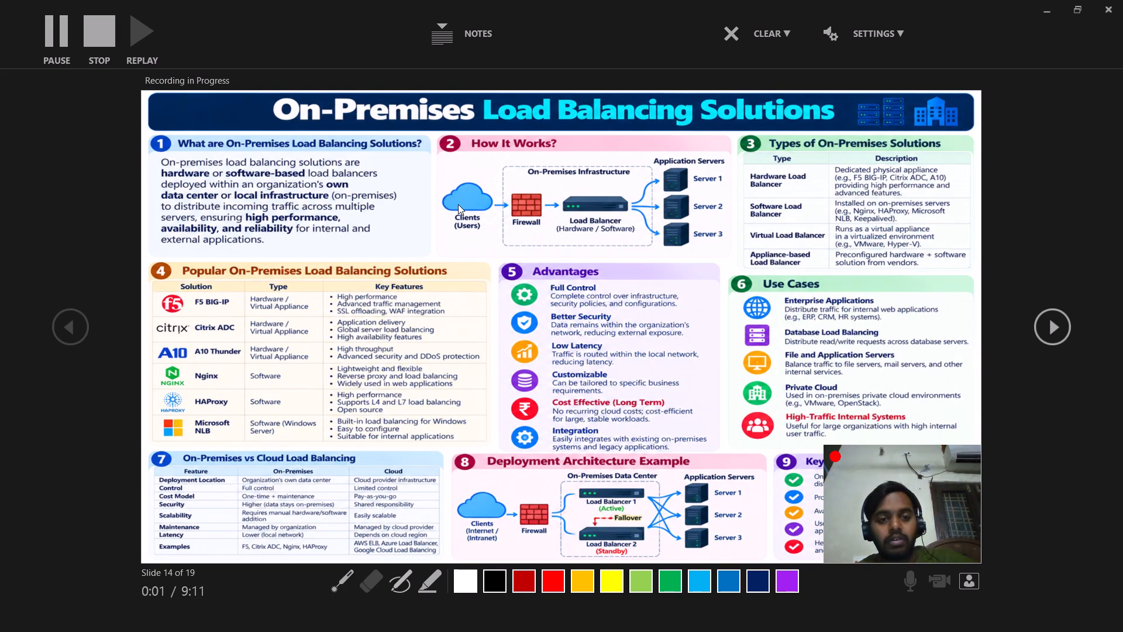
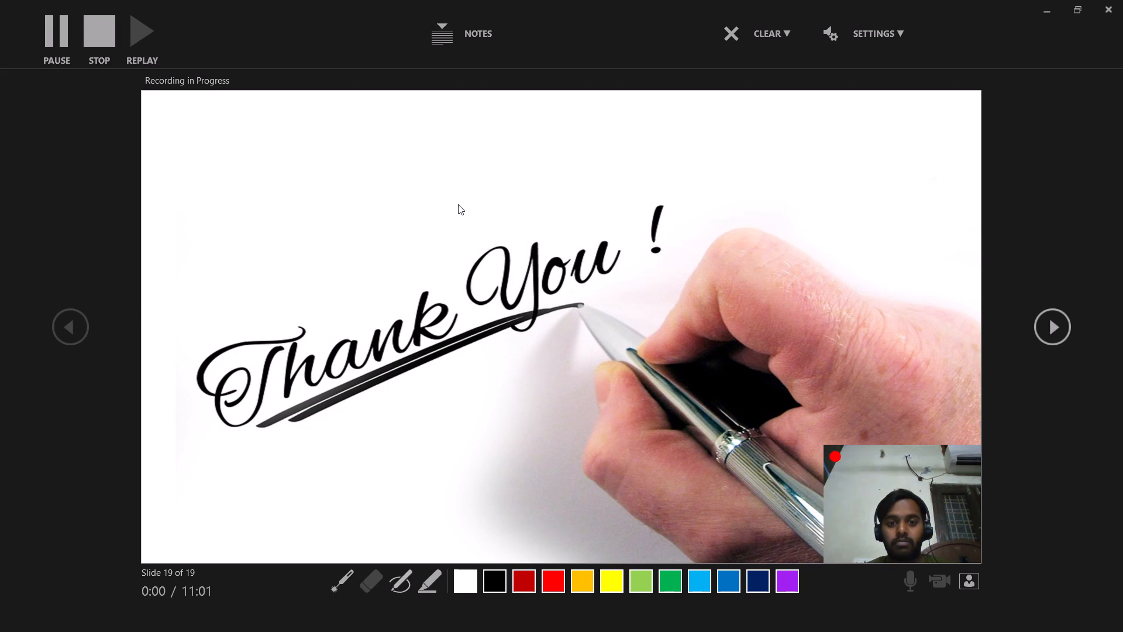
# Stop the narrated webcam recording on the closing Thank You slide and exit the recording view.
pyautogui.click(99, 27)
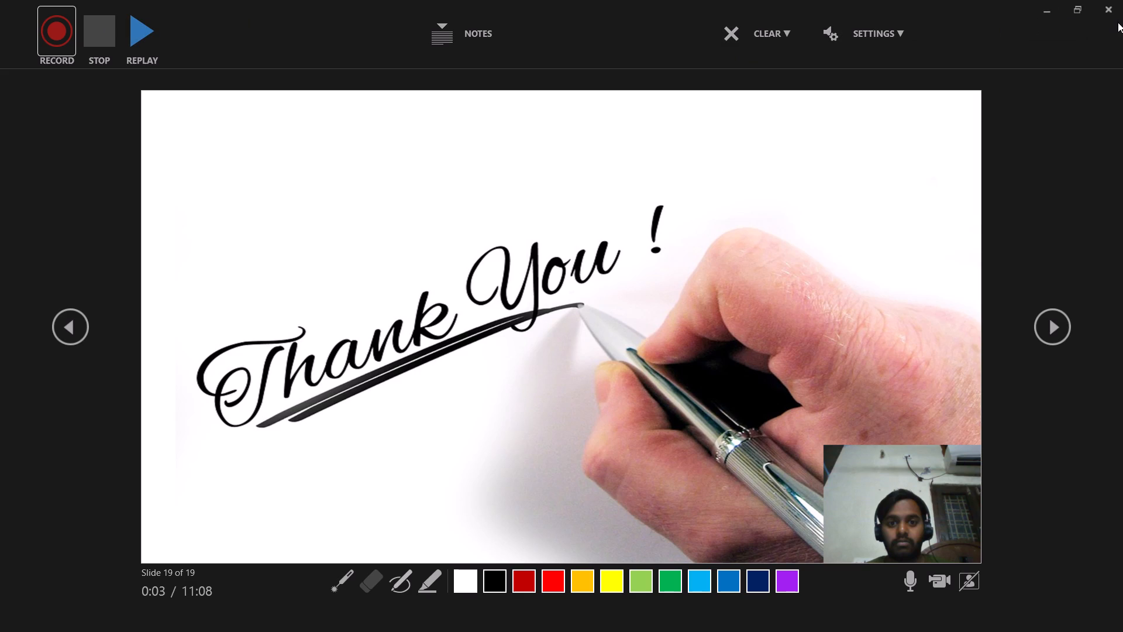
pyautogui.click(1115, 6)
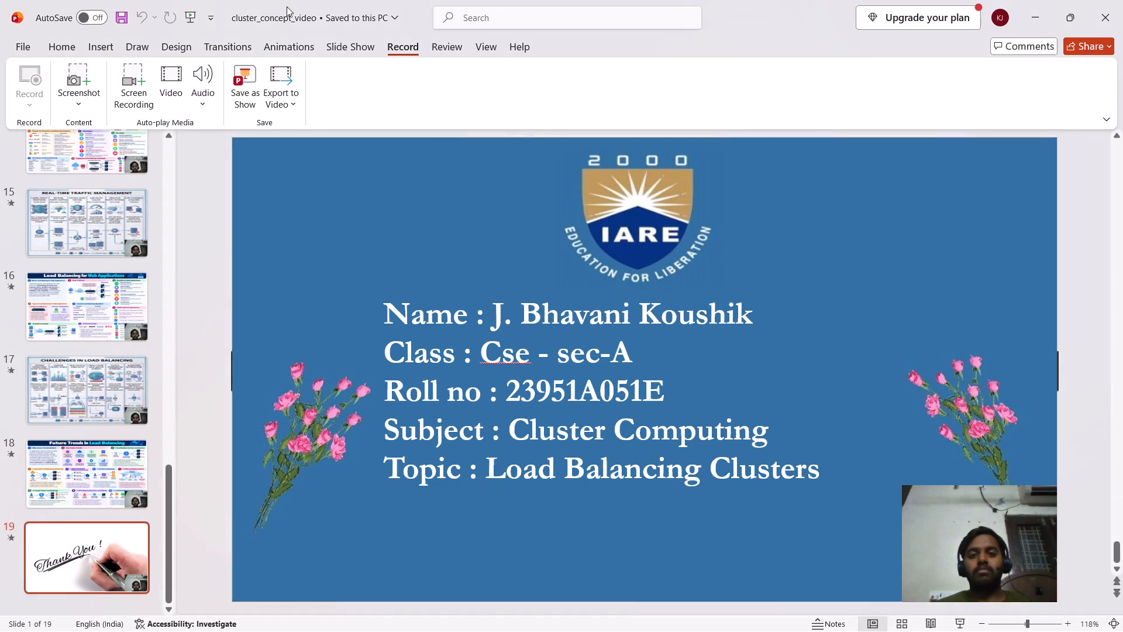
# Export the presentation as a Full HD (1080p) MPEG-4 video with recorded timings and narrations, saved as cluster_concept_video in the cluster folder.
pyautogui.click(284, 84)
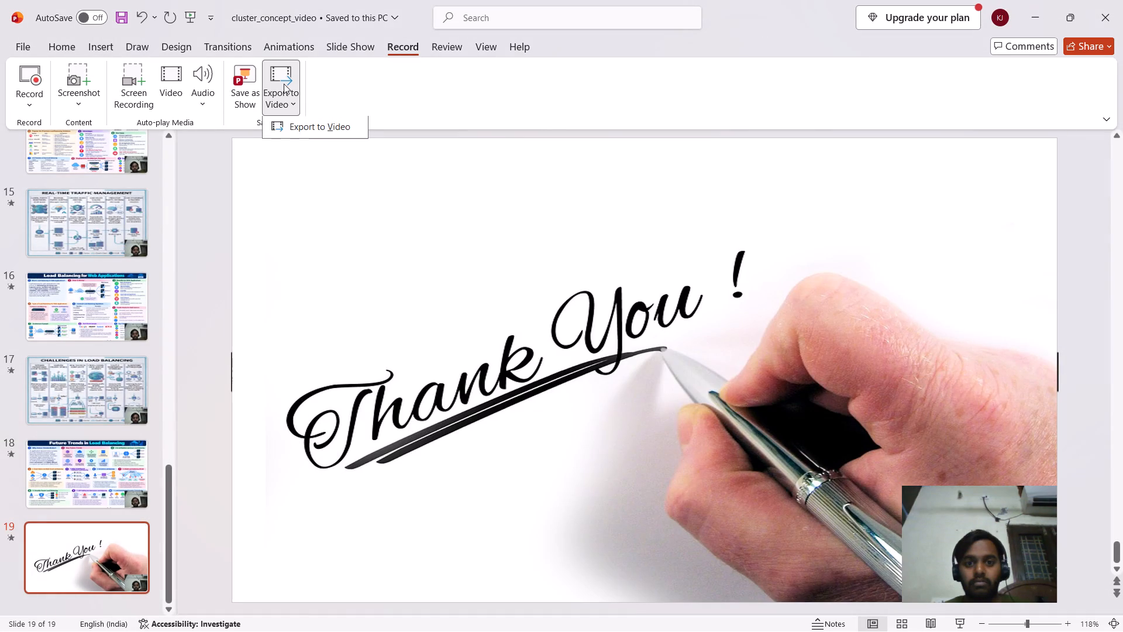
pyautogui.click(311, 128)
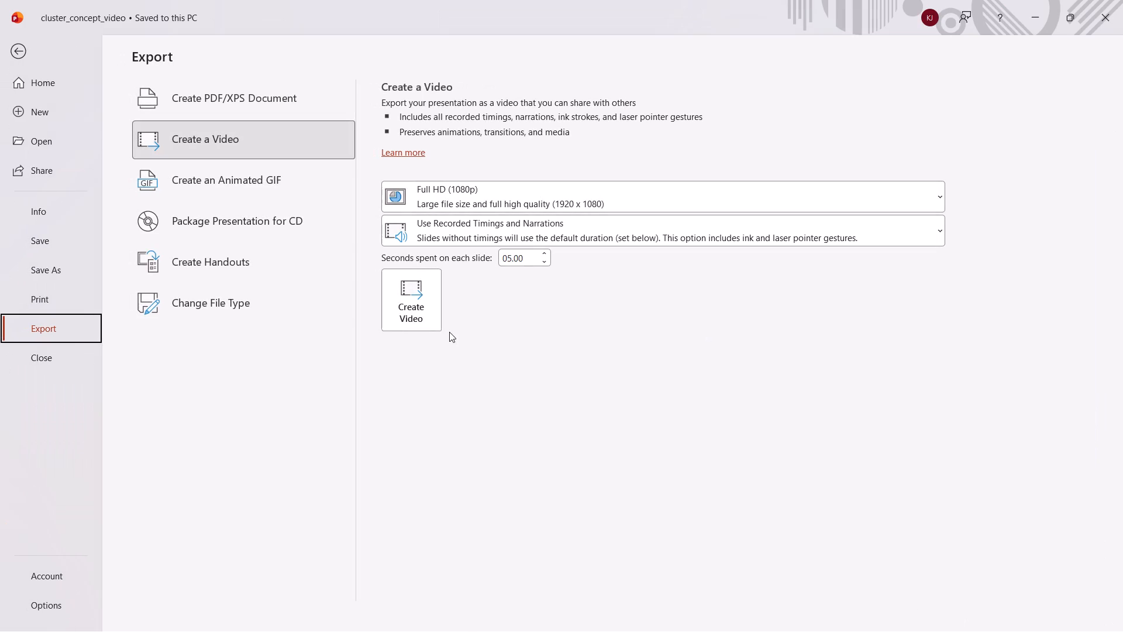
pyautogui.click(421, 296)
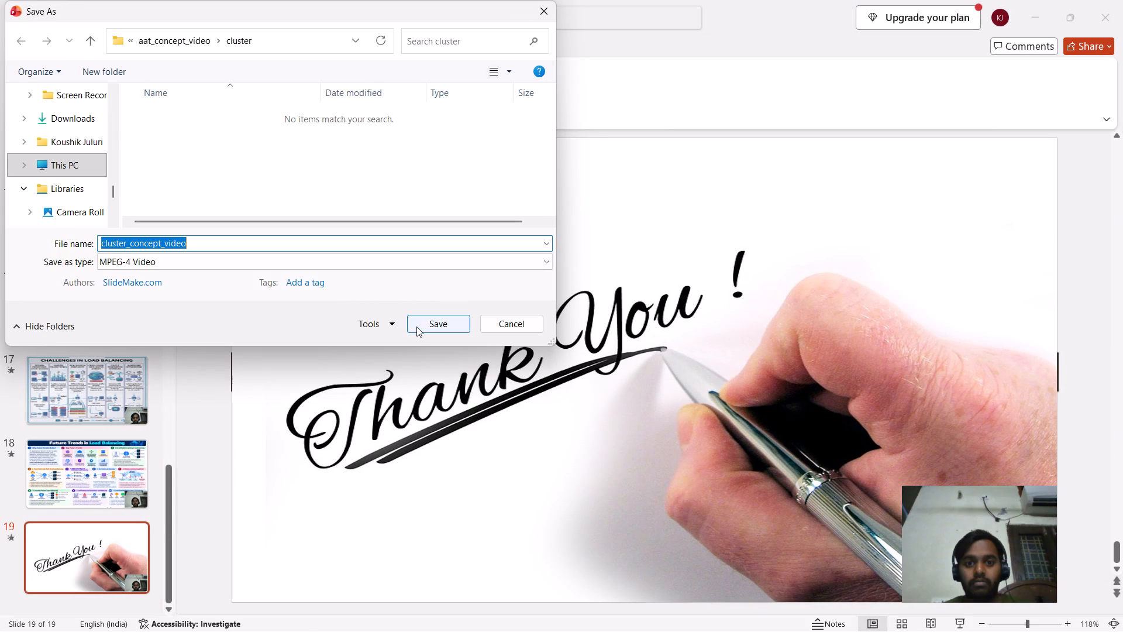
pyautogui.click(416, 327)
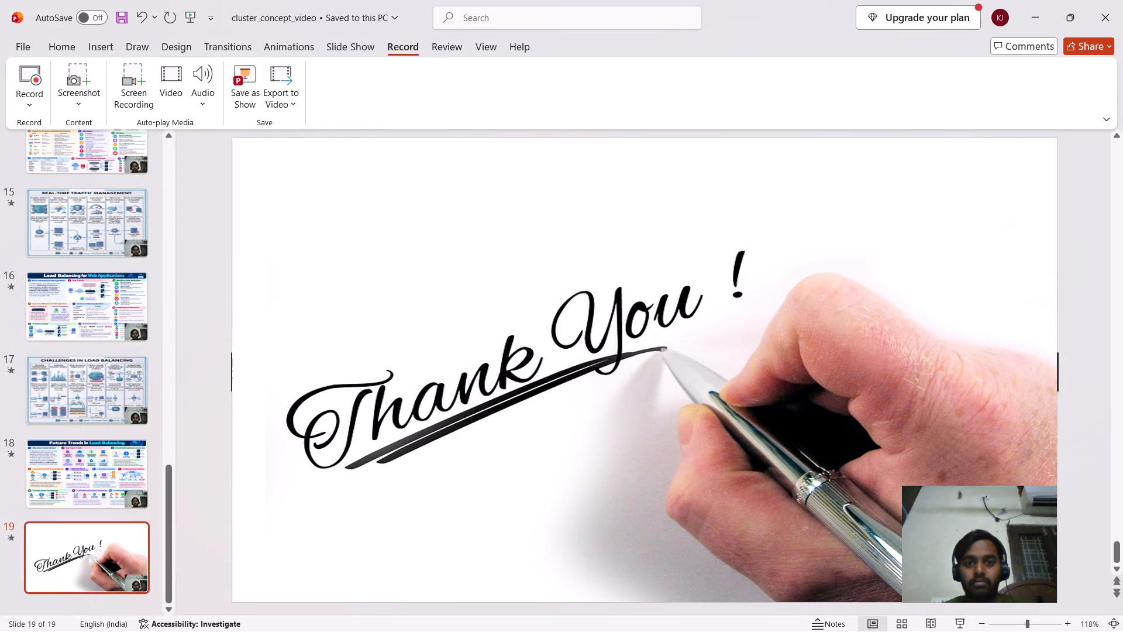
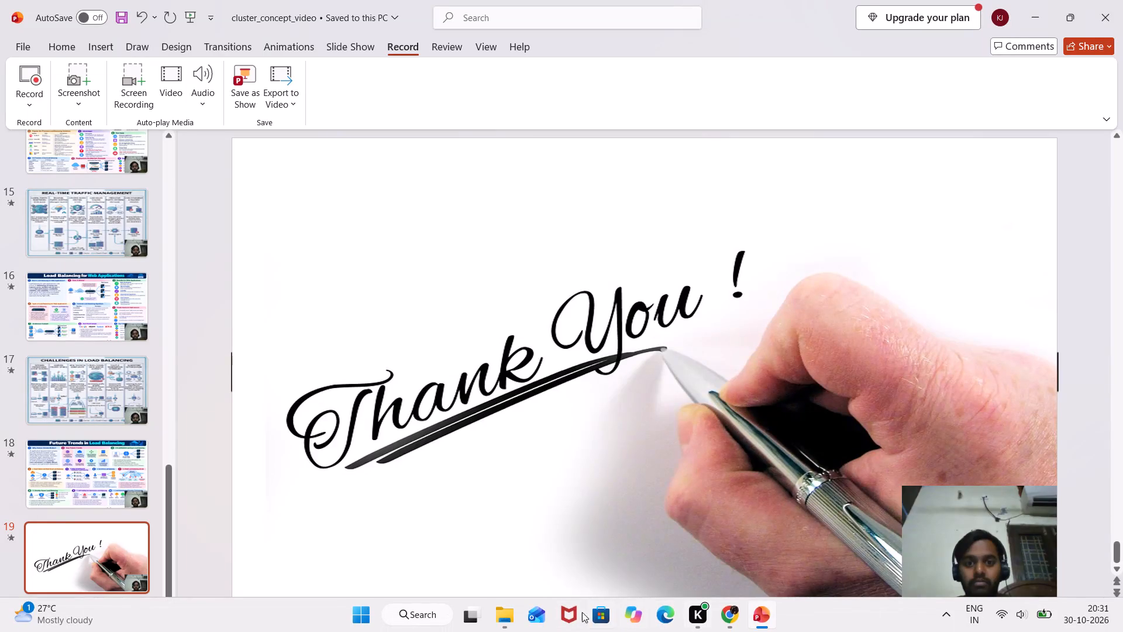
# Play the exported cluster_concept_video MP4 from the cluster folder, spot-check it from the opening slide to Future Trends, and close it.
pyautogui.click(514, 617)
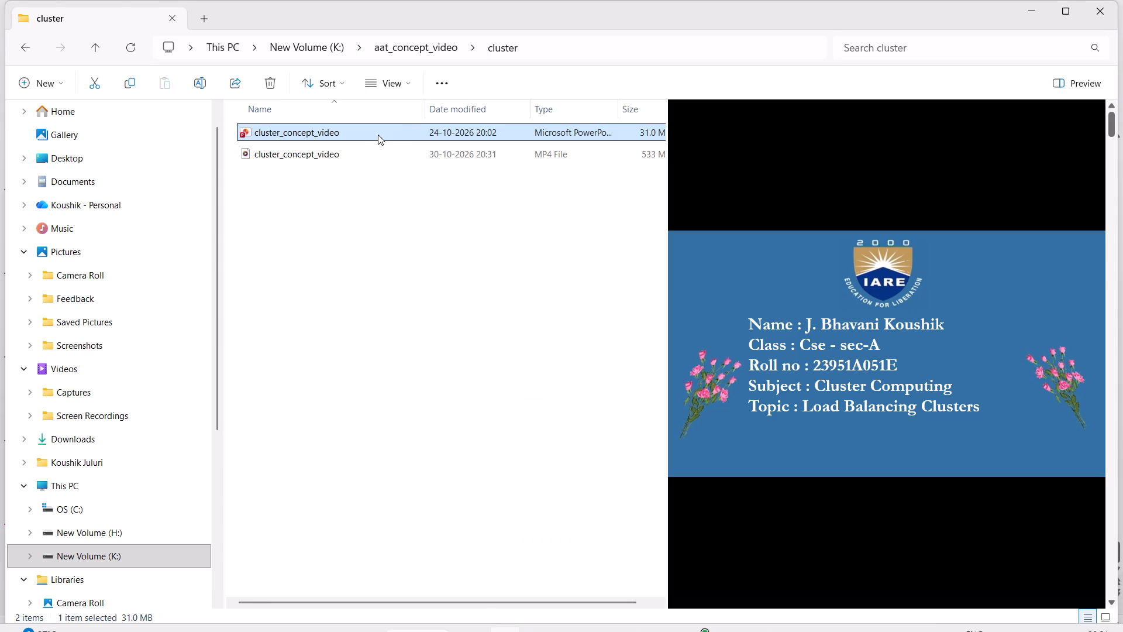
pyautogui.doubleClick(332, 162)
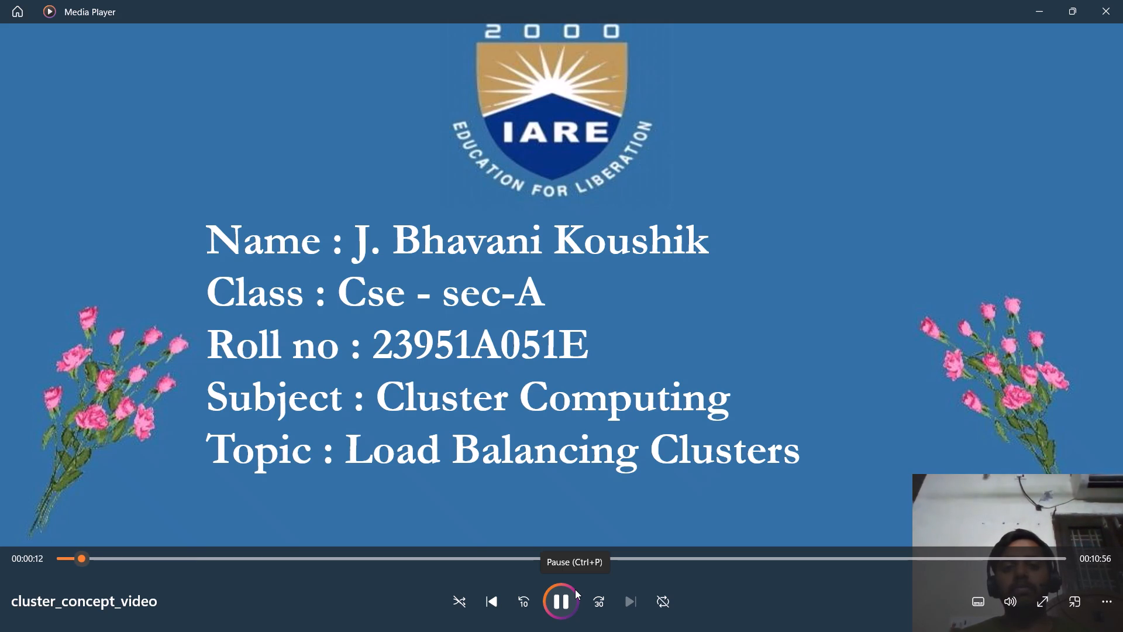
pyautogui.press('Right')
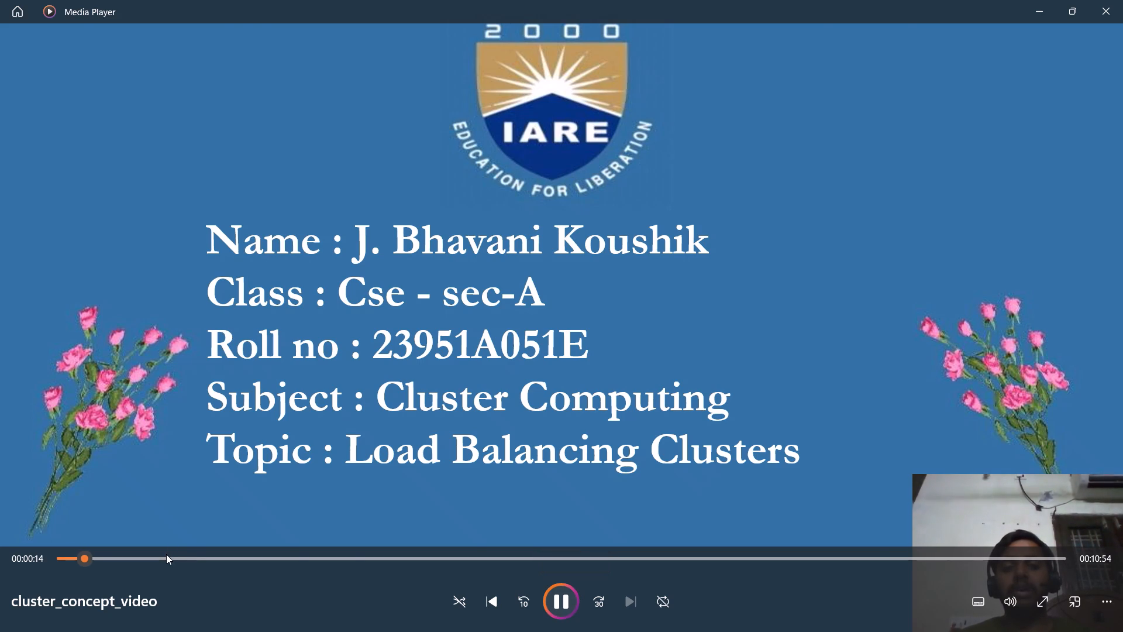
pyautogui.click(166, 554)
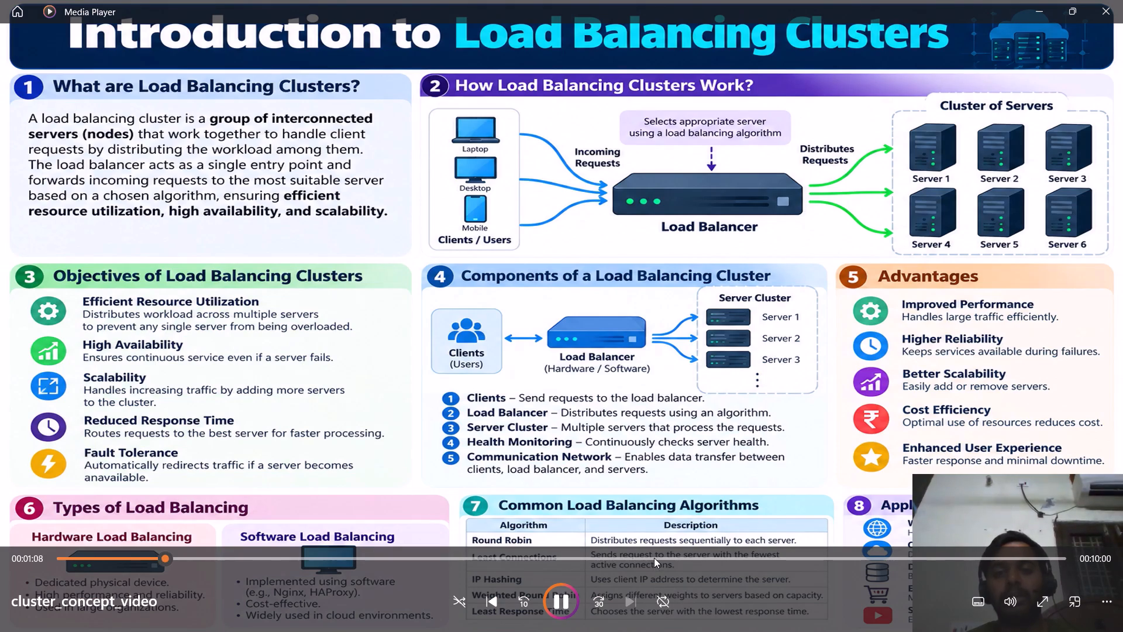
pyautogui.click(654, 558)
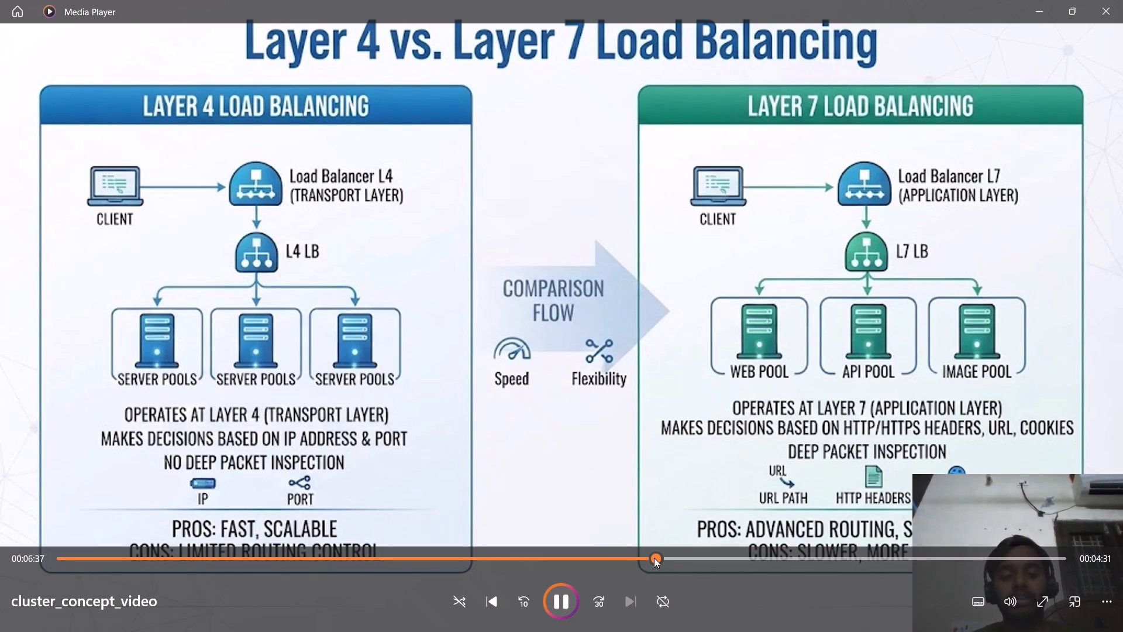
pyautogui.click(967, 554)
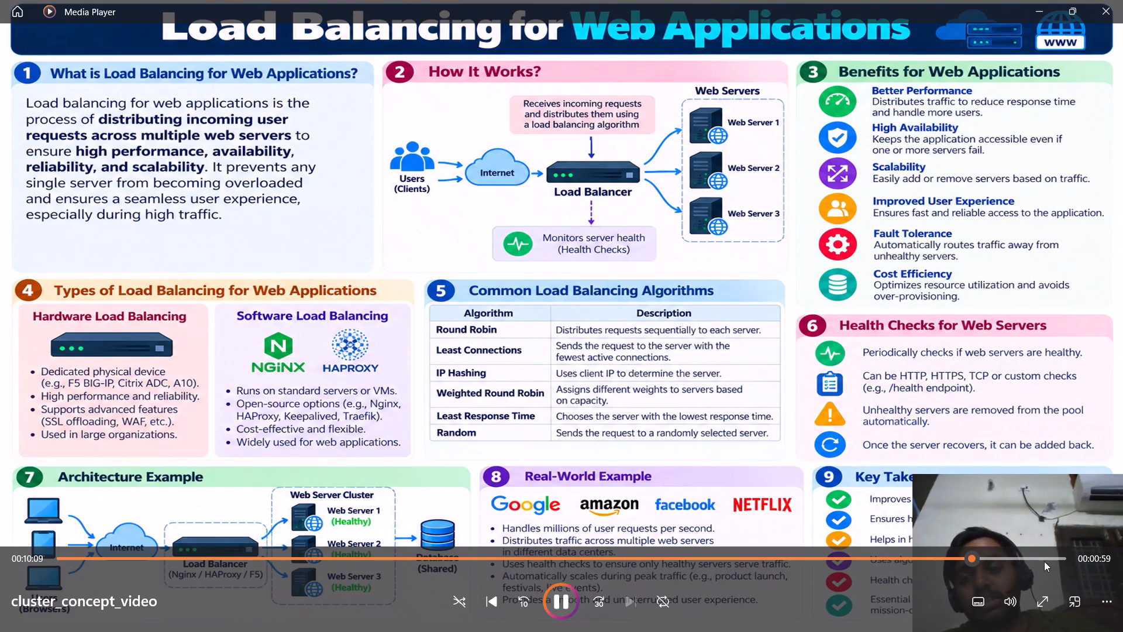
pyautogui.click(1048, 558)
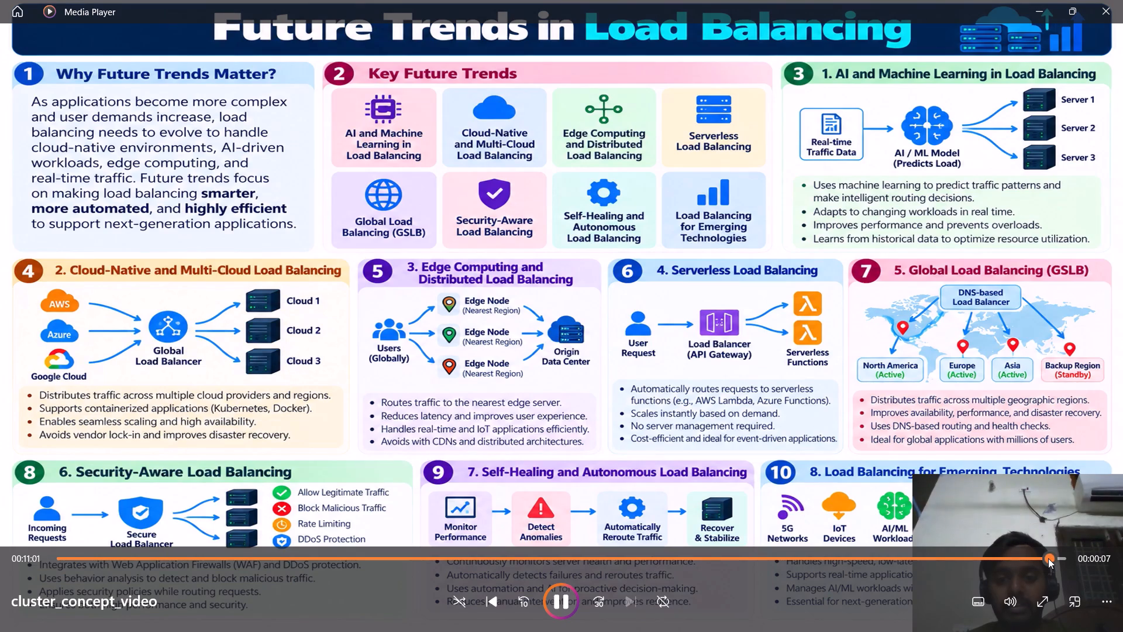
pyautogui.click(1114, 0)
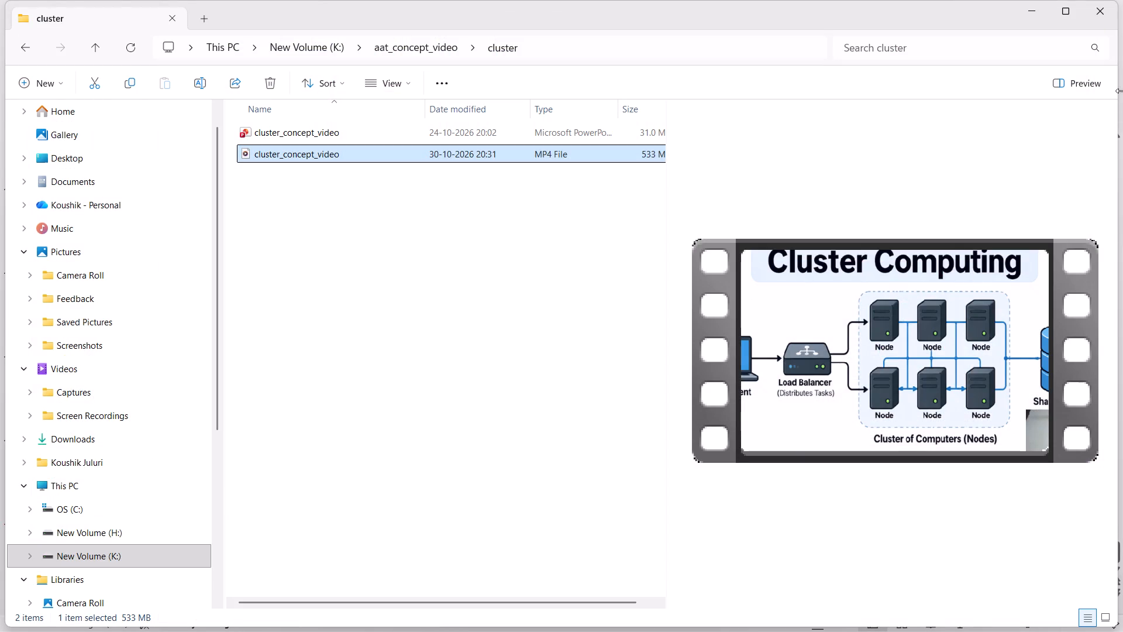
pyautogui.click(1105, 17)
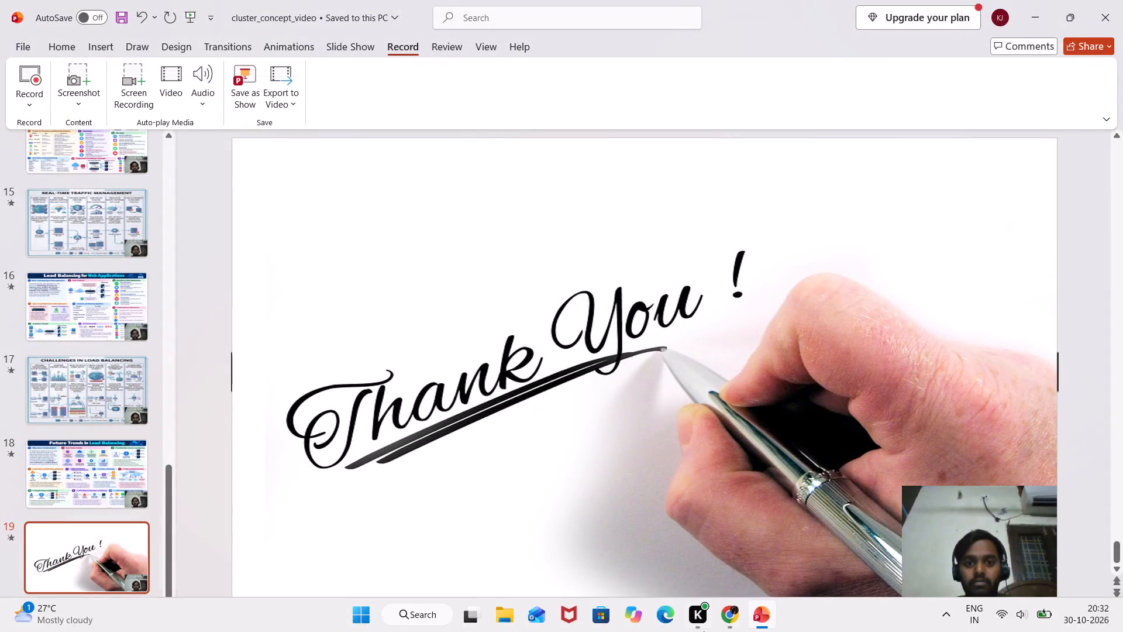
# Switch to Chrome and sign in to the Samvidha student portal with the saved credentials.
pyautogui.click(728, 619)
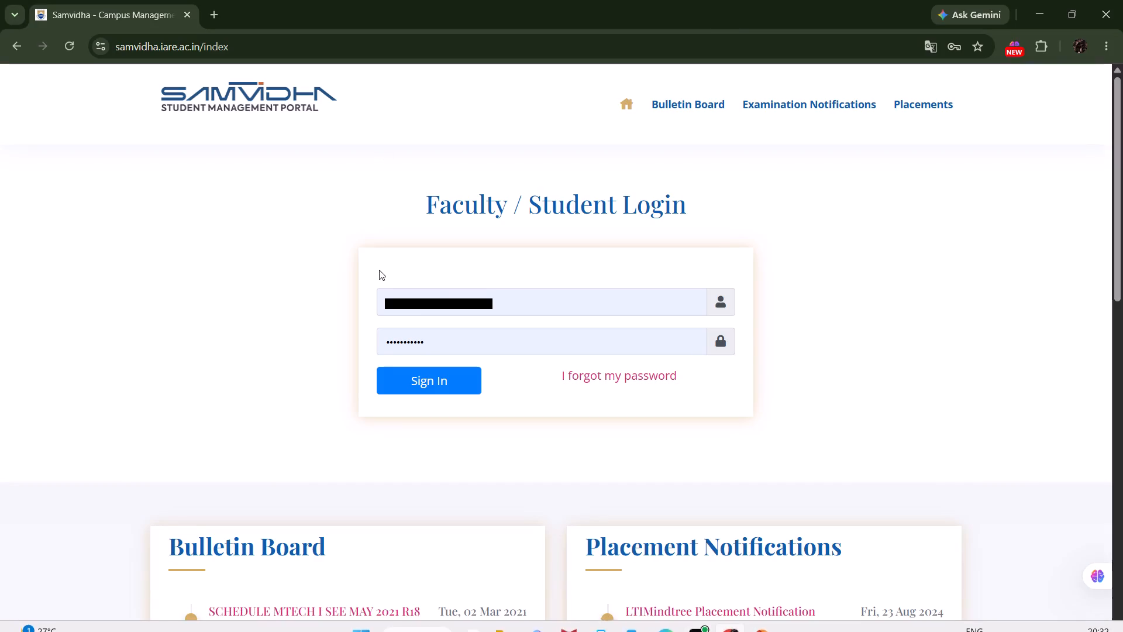
pyautogui.click(425, 384)
# Open the Aat_concept_video Google Drive folder and the Overleaf projects page in two new browser tabs.
pyautogui.click(215, 24)
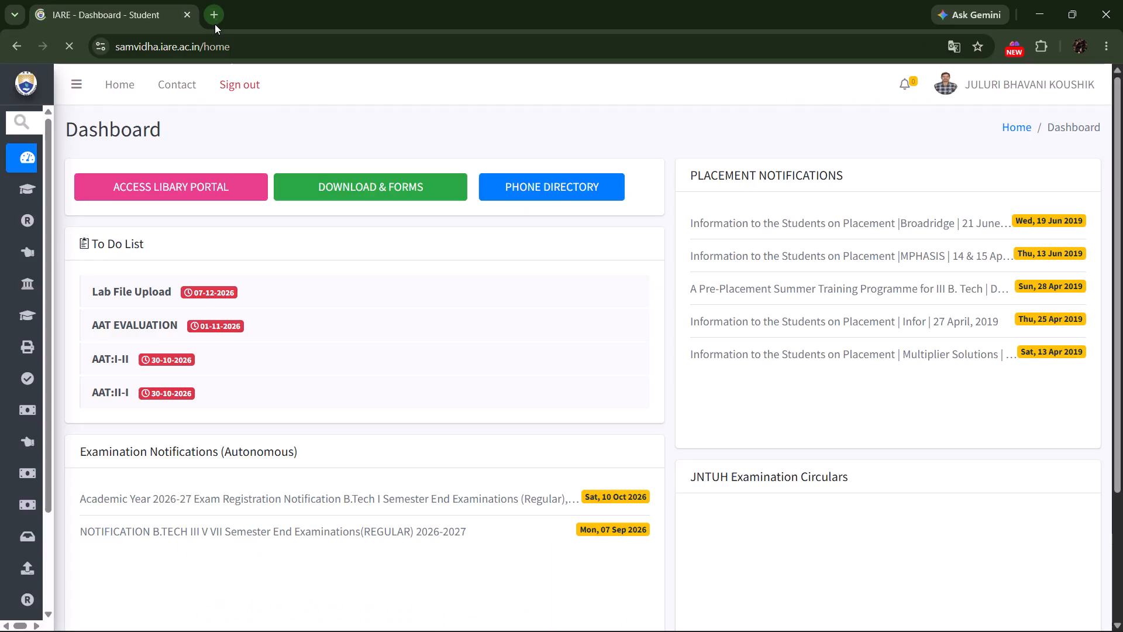
pyautogui.write('drive')
pyautogui.press('Return')
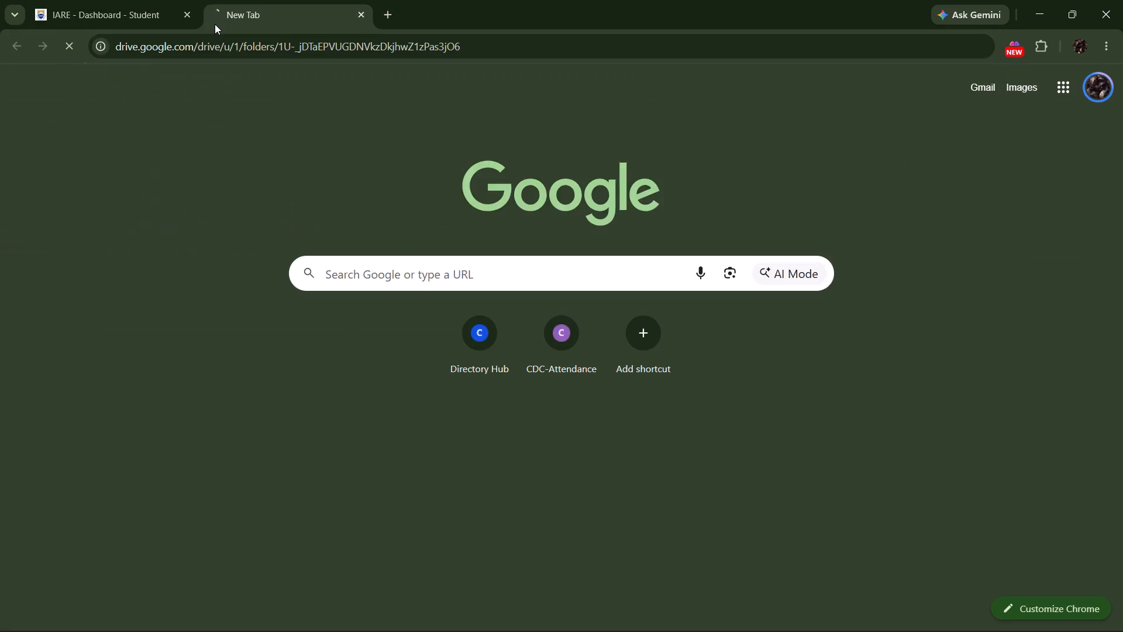
pyautogui.click(385, 23)
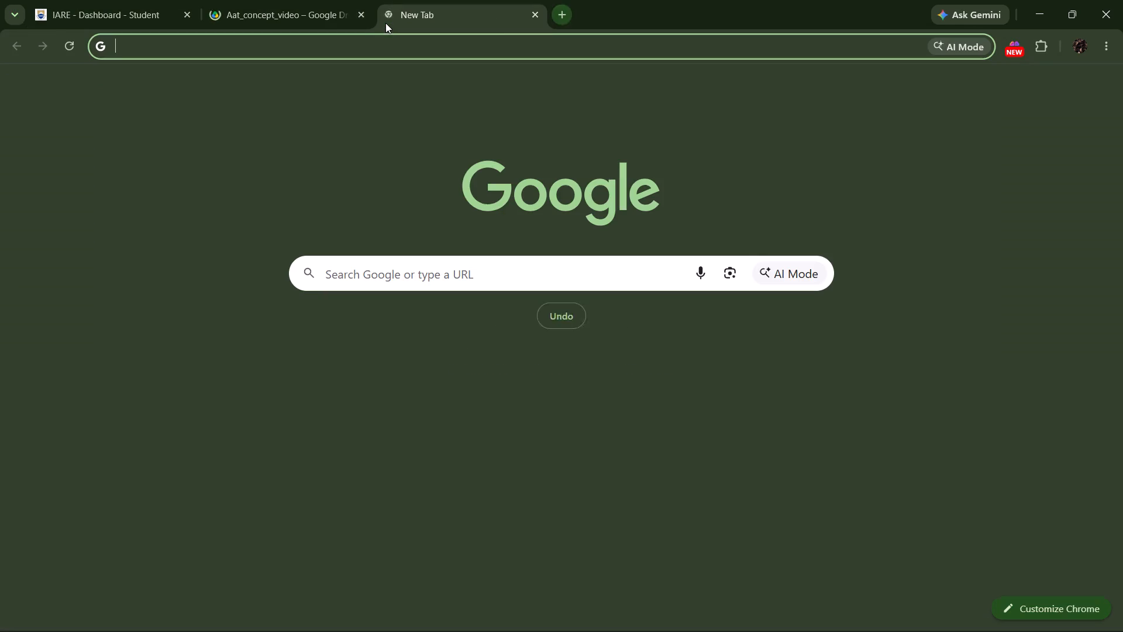
pyautogui.write('over')
pyautogui.press('Return')
# In the Drive tab, leave the signed-out Aat_concept_video folder, open the signed-in Drive home and bring up the account switcher.
pyautogui.click(291, 0)
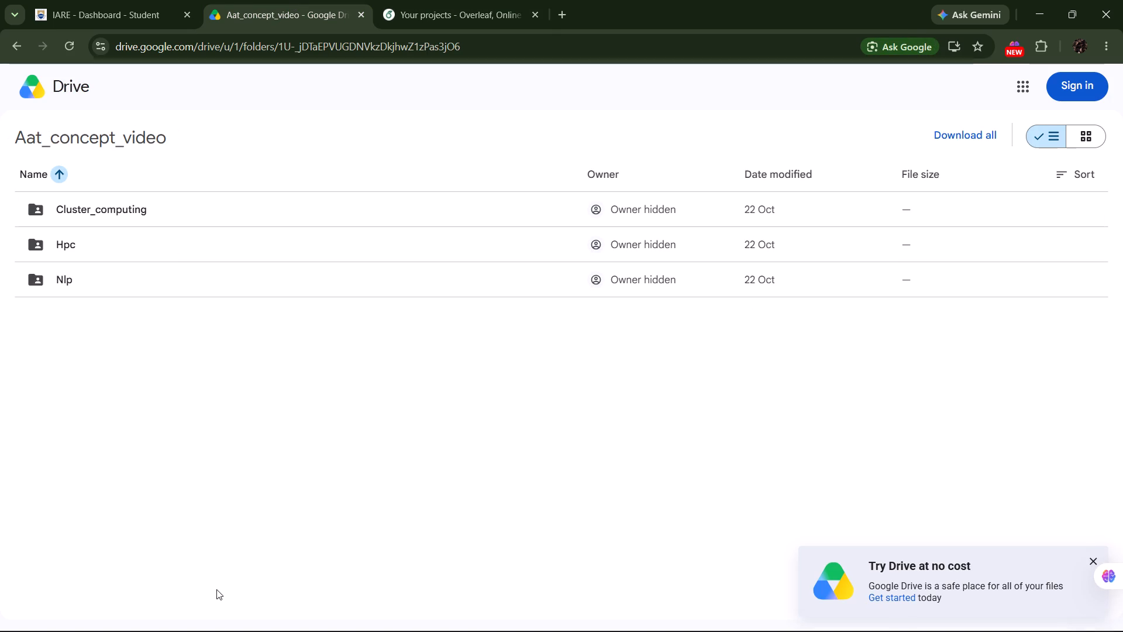
pyautogui.hscroll(5, 216, 589)
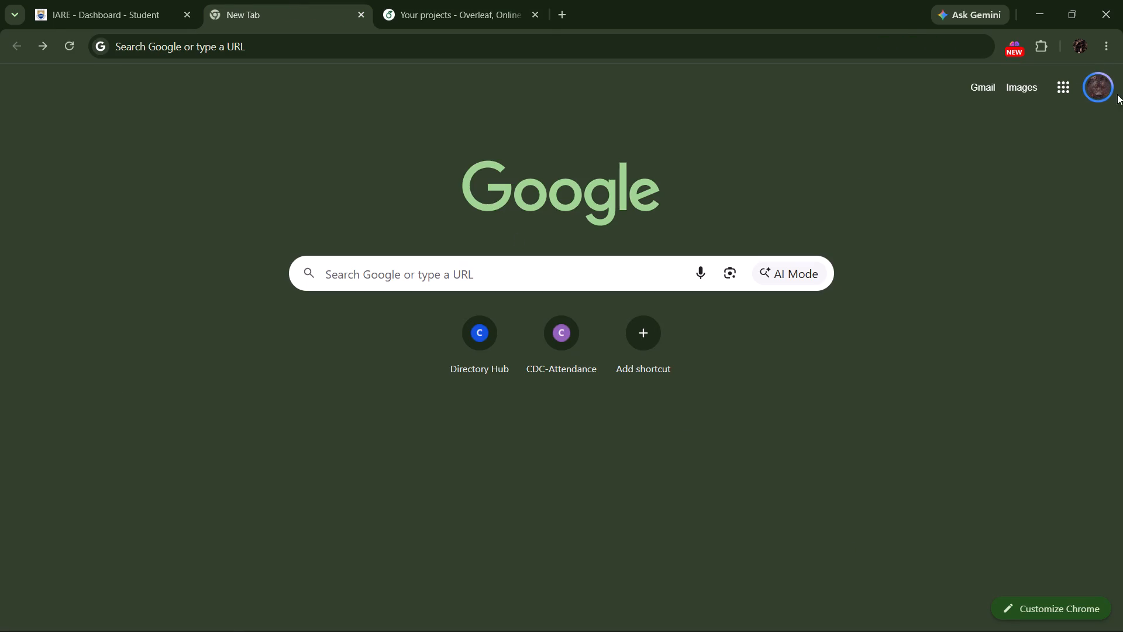
pyautogui.click(1065, 83)
pyautogui.click(982, 195)
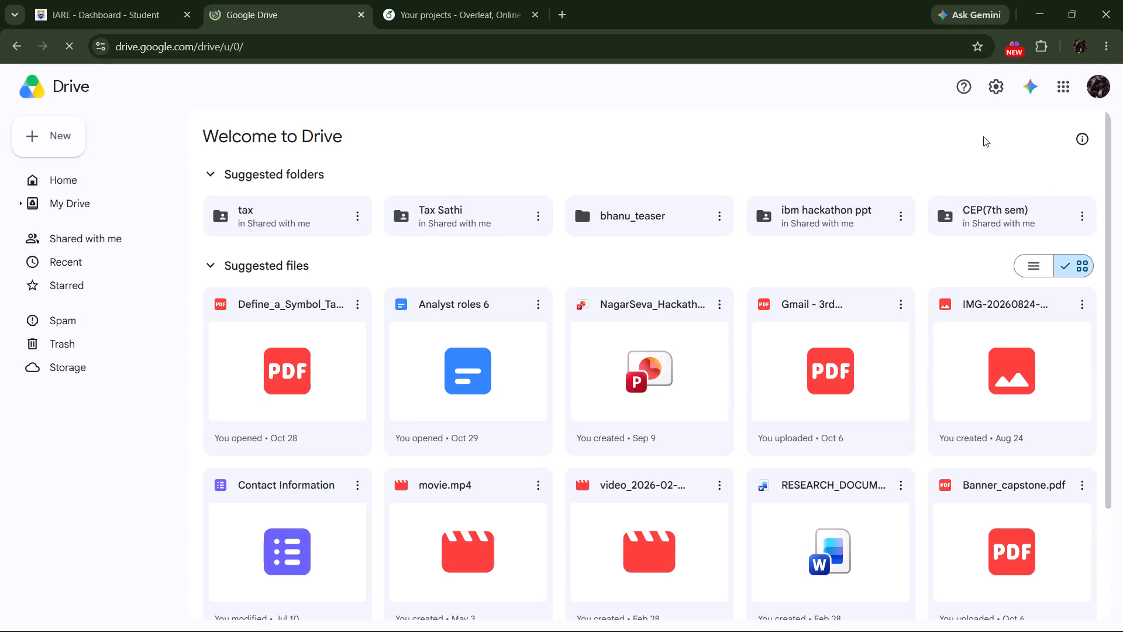
pyautogui.click(1105, 92)
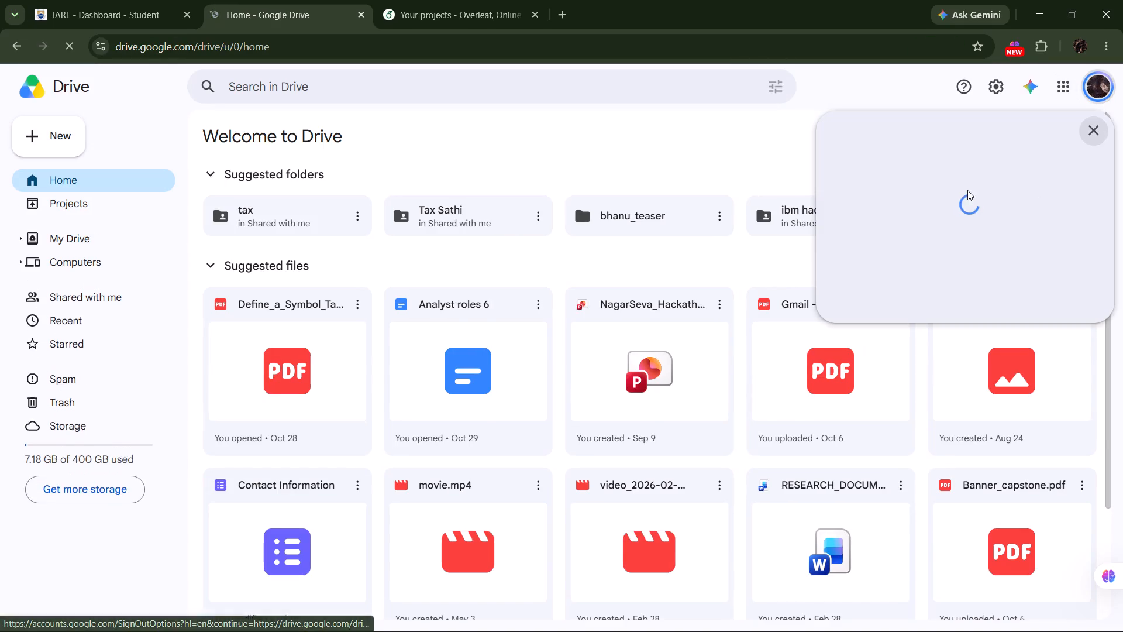
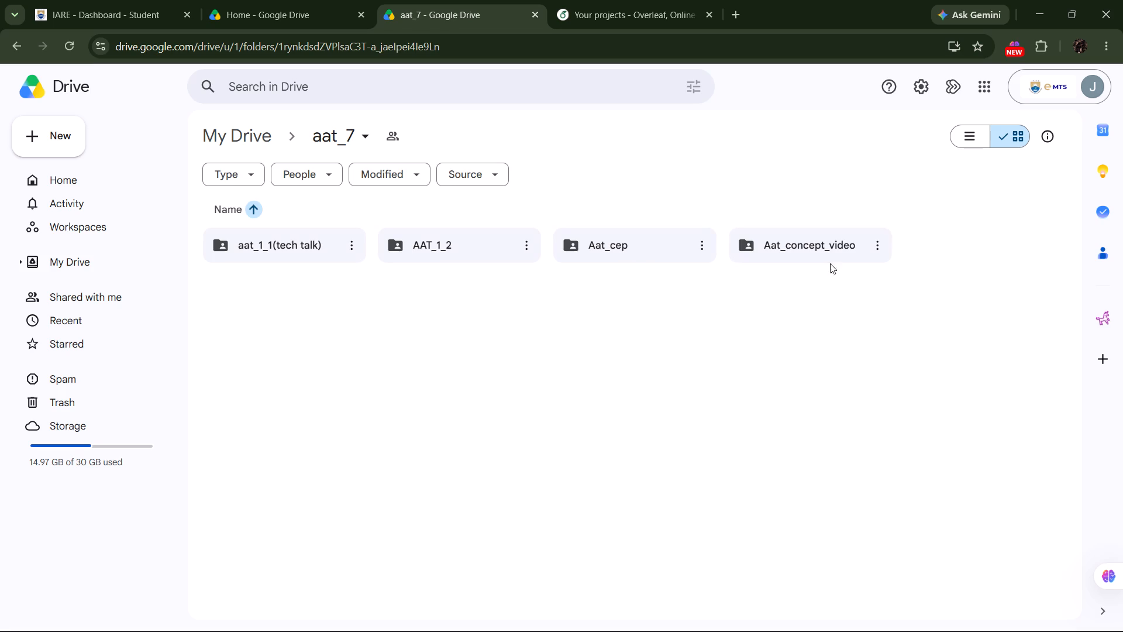
# Upload cluster_concept_video.mp4 from the cluster folder in K: aat_concept_video to the Cluster_computing folder inside Drive's Aat_concept_video.
pyautogui.doubleClick(813, 245)
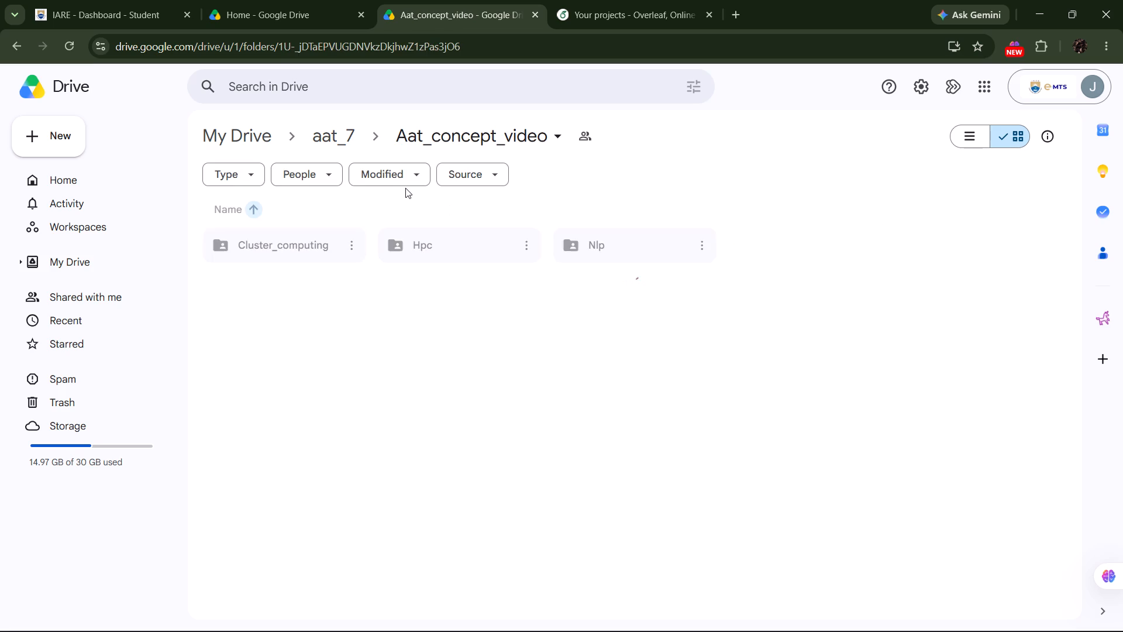
pyautogui.doubleClick(274, 249)
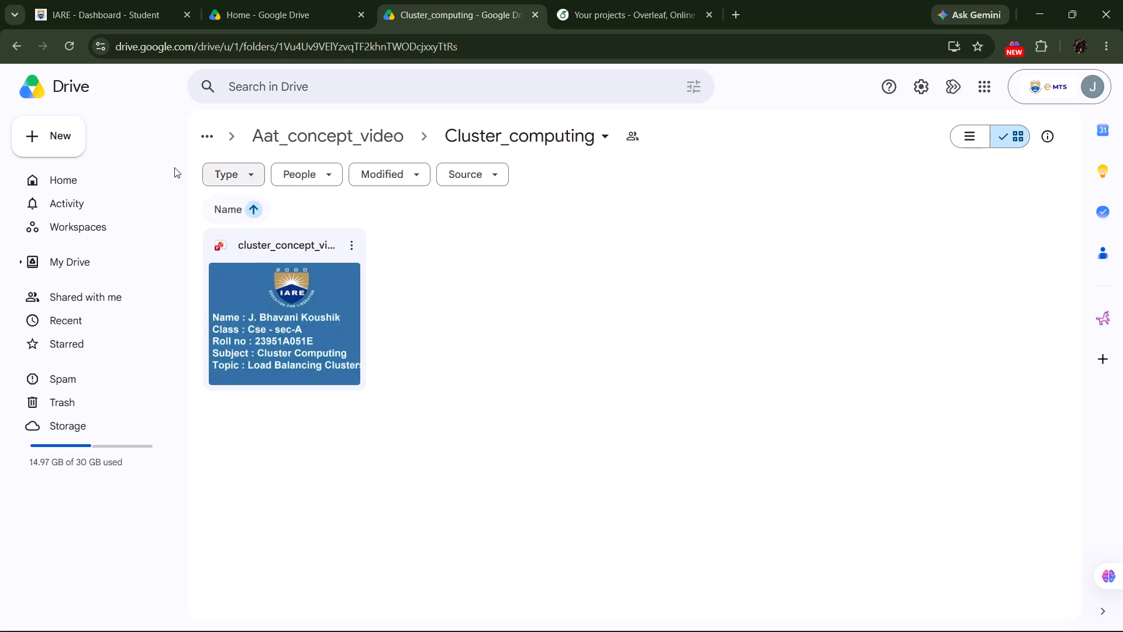
pyautogui.click(51, 140)
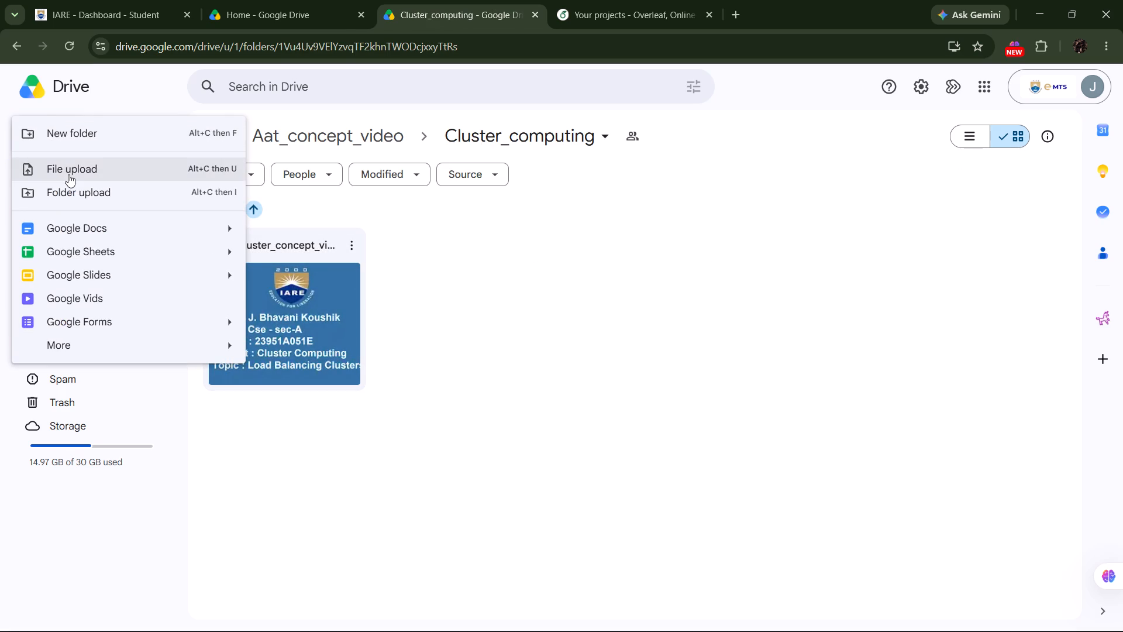
pyautogui.click(68, 174)
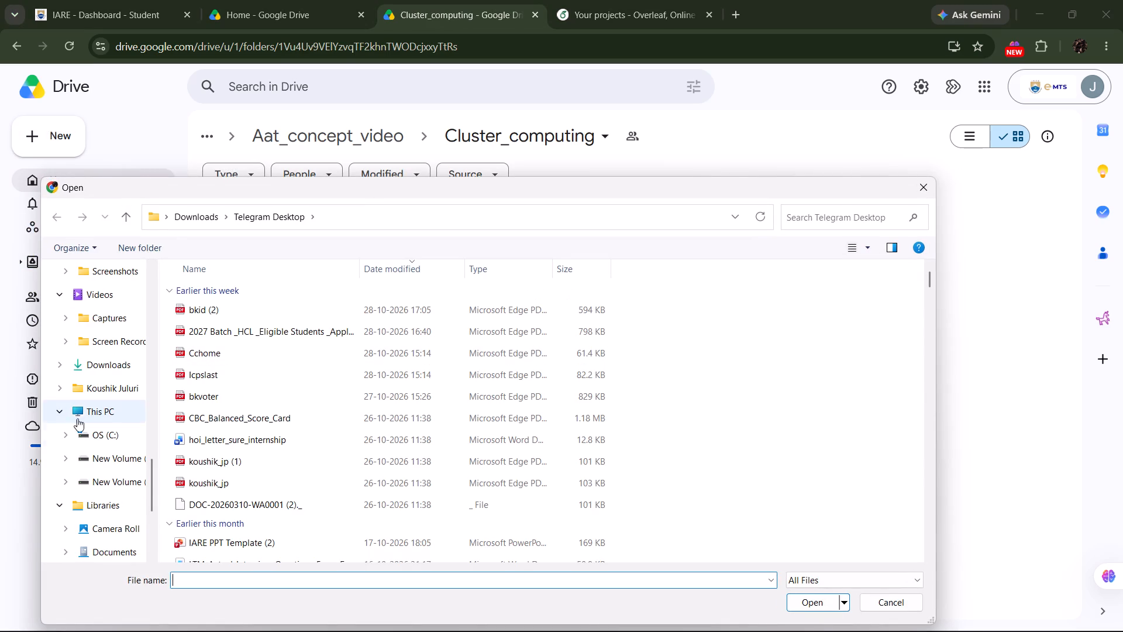
pyautogui.click(120, 483)
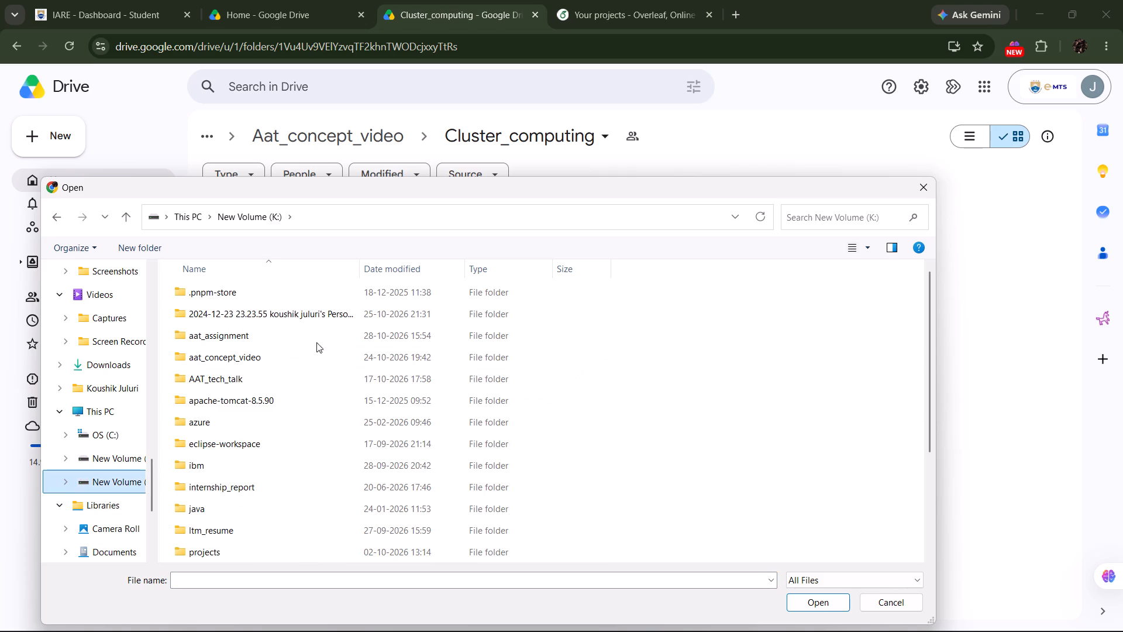
pyautogui.doubleClick(282, 354)
pyautogui.doubleClick(255, 289)
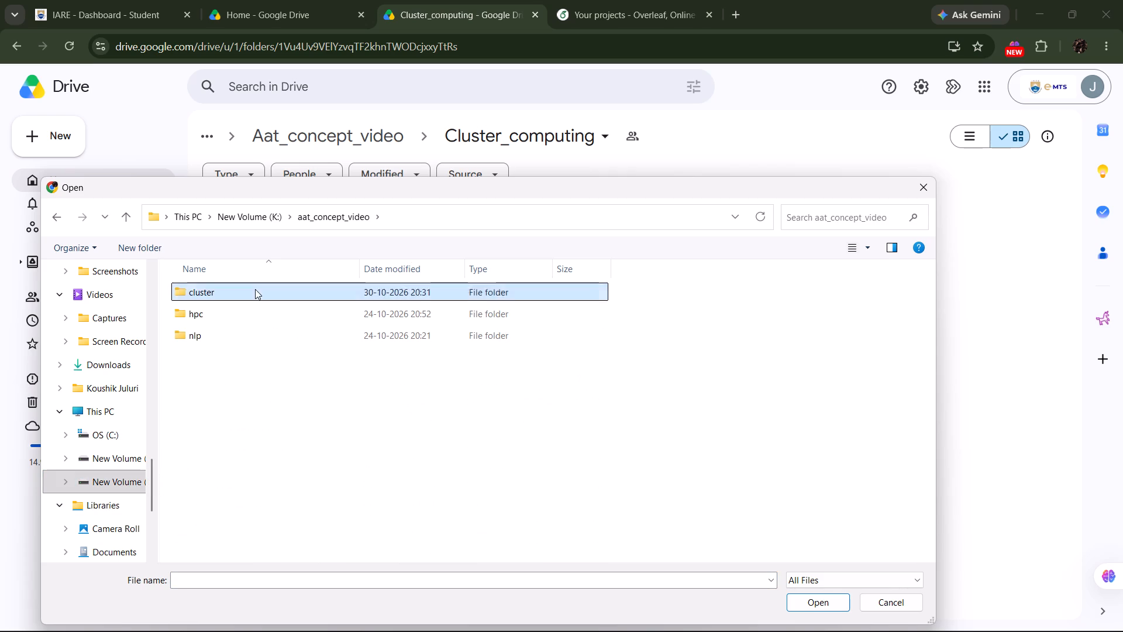
pyautogui.doubleClick(215, 295)
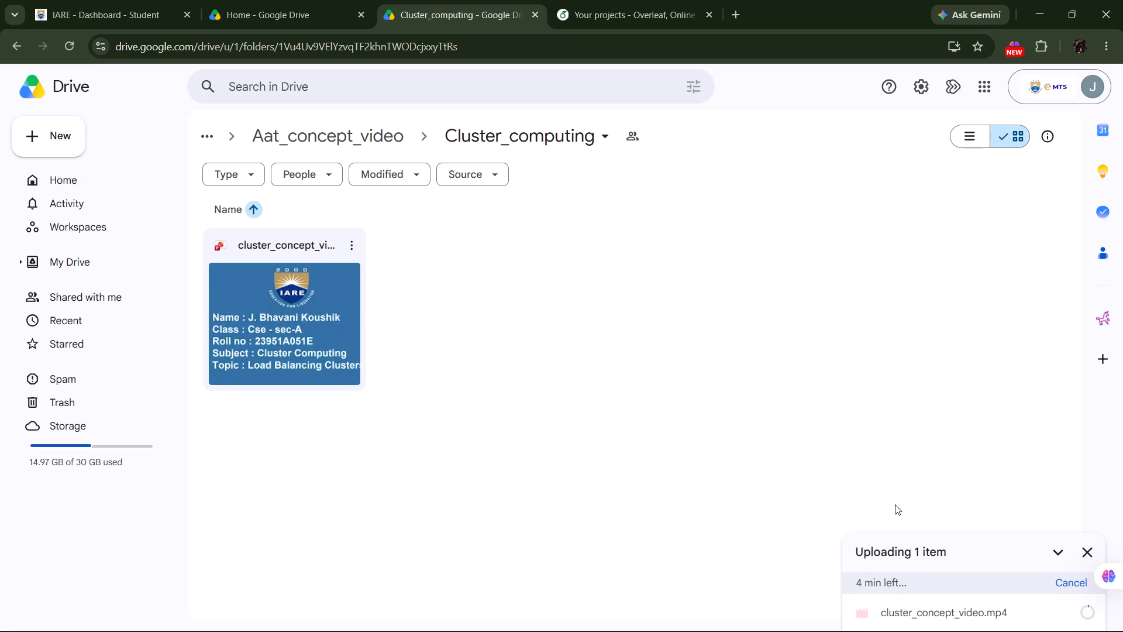
# In the Overleaf tab, dismiss the discount offer and open the IEEE Conference Template project.
pyautogui.click(595, 7)
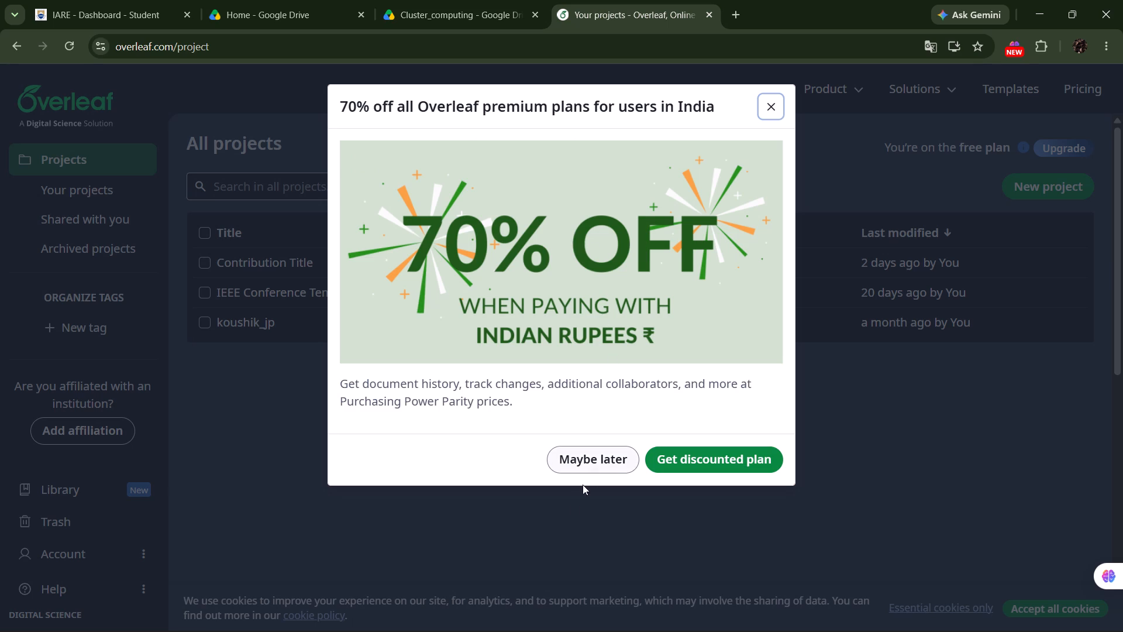
pyautogui.click(583, 452)
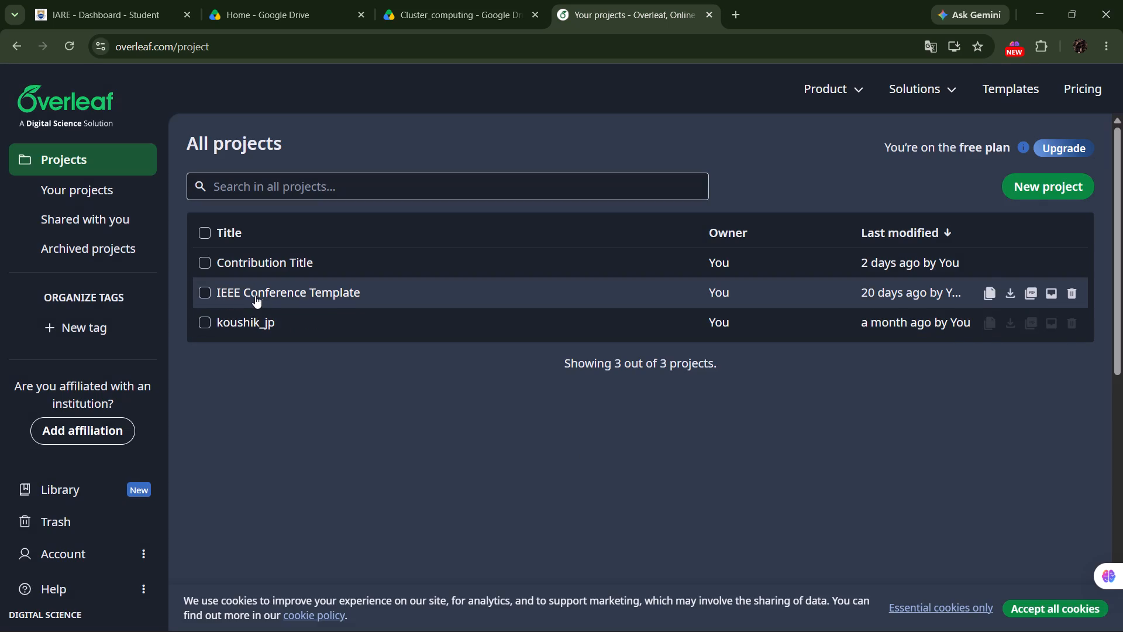
pyautogui.click(257, 294)
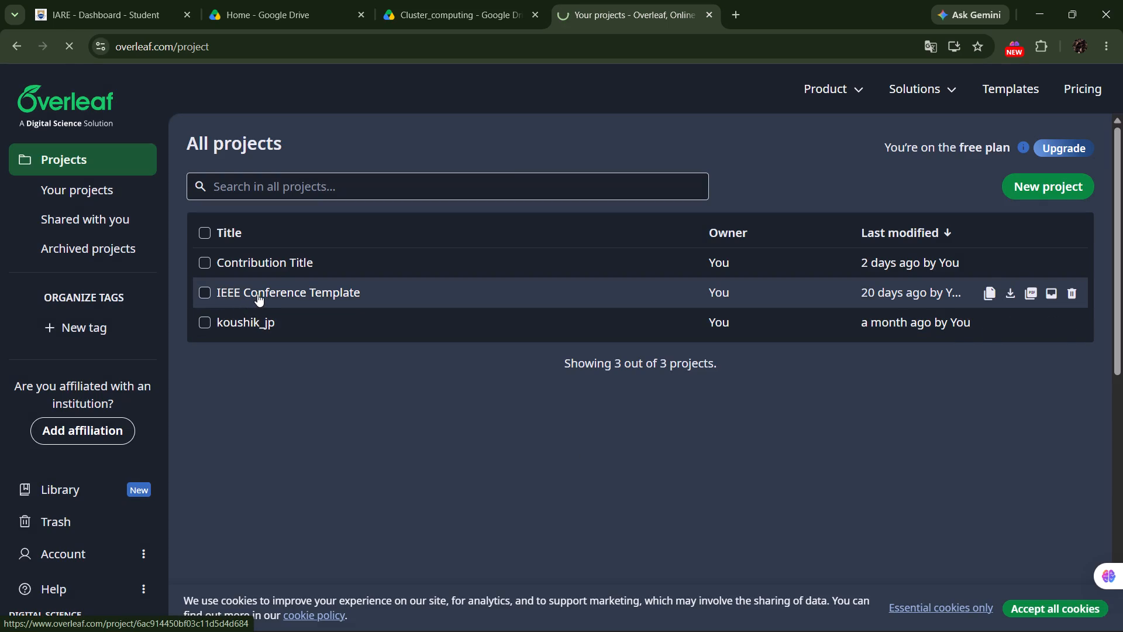